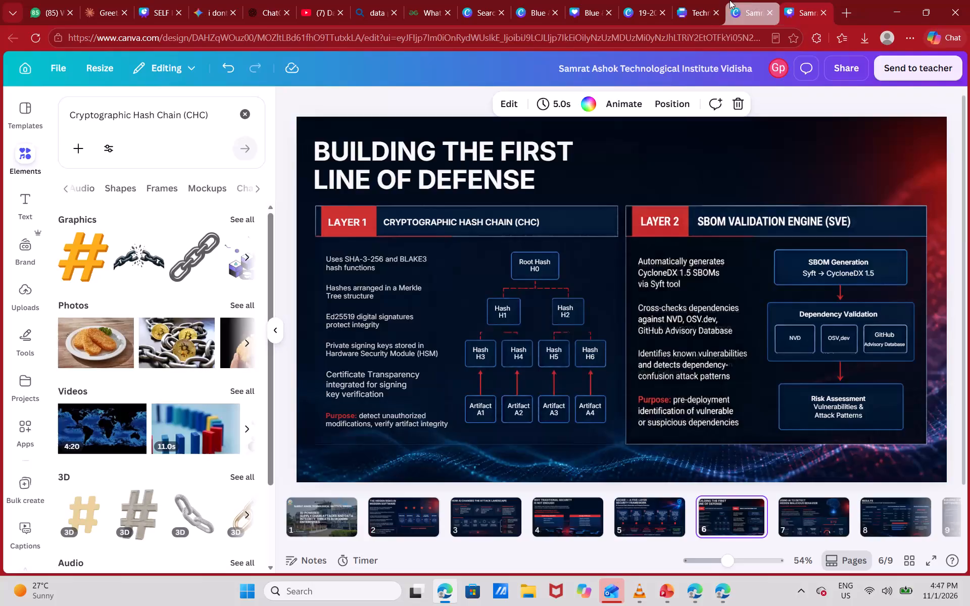
Look through the open Canva design tabs, including the presentation, banner, logo template, Coding Club logo and Code Crack 3.0 poster.
click(716, 0)
click(620, 0)
click(604, 0)
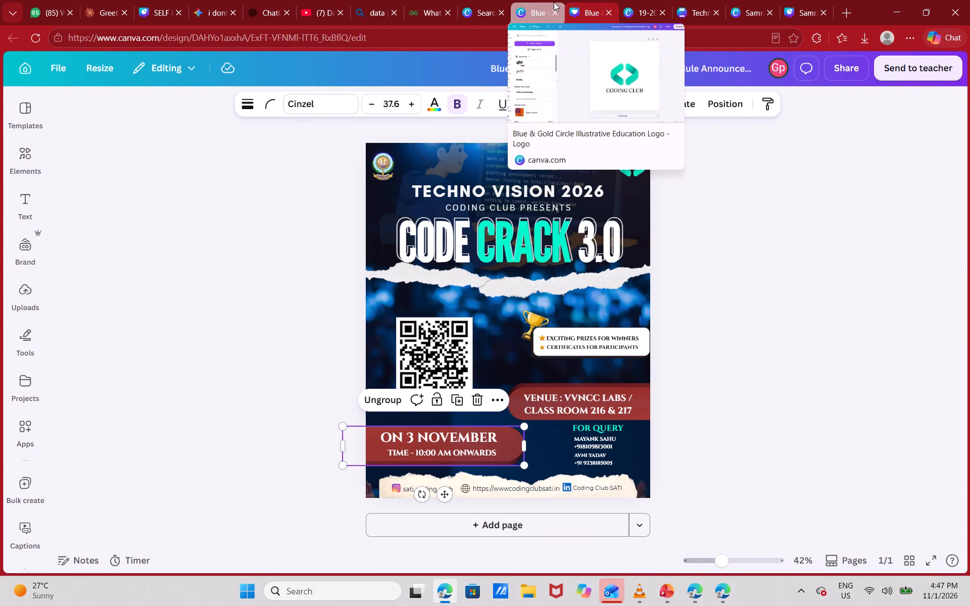
click(805, 204)
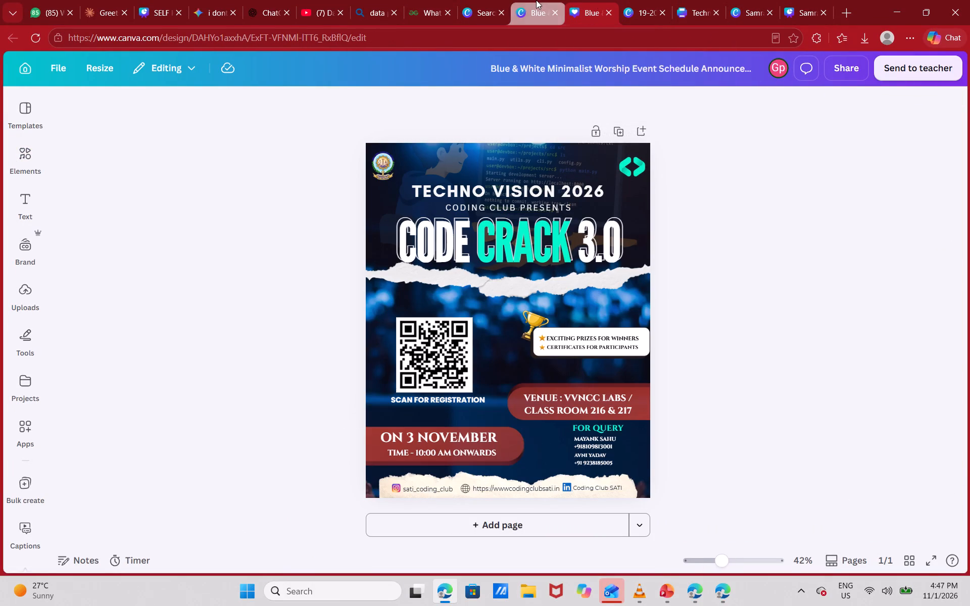
click(536, 0)
click(490, 0)
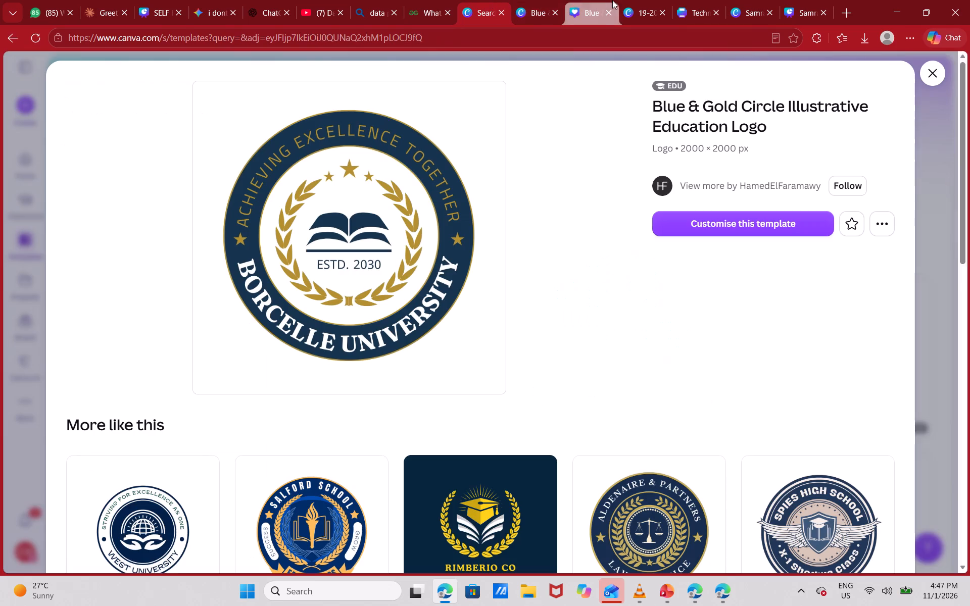
click(637, 0)
click(680, 0)
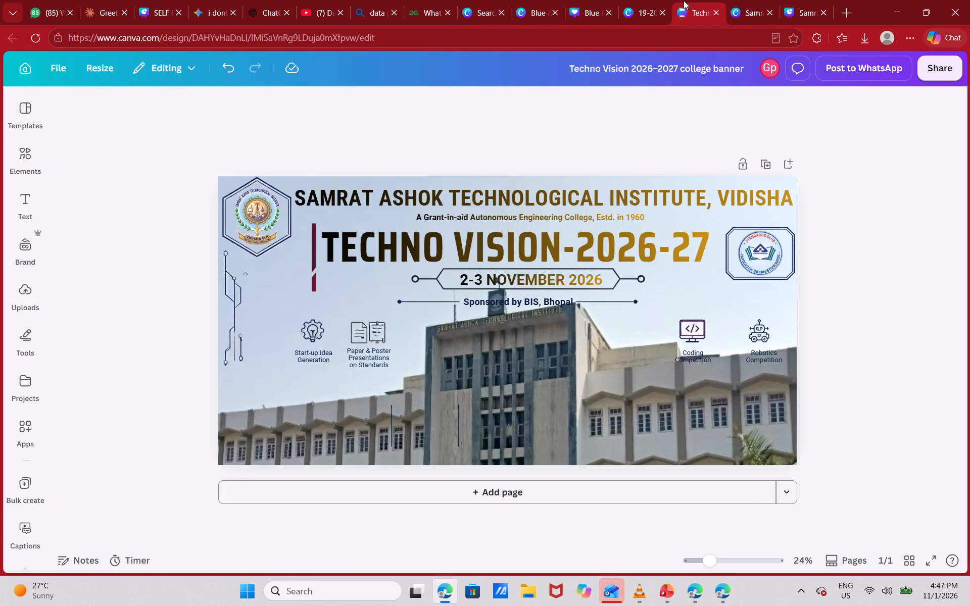
click(730, 0)
click(806, 0)
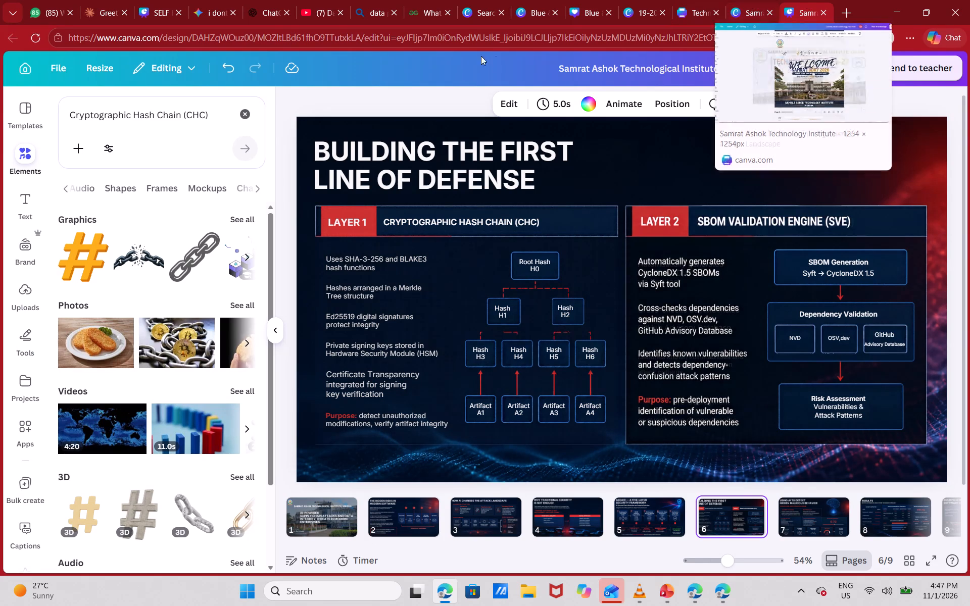
drag(412, 85, 400, 73)
click(418, 96)
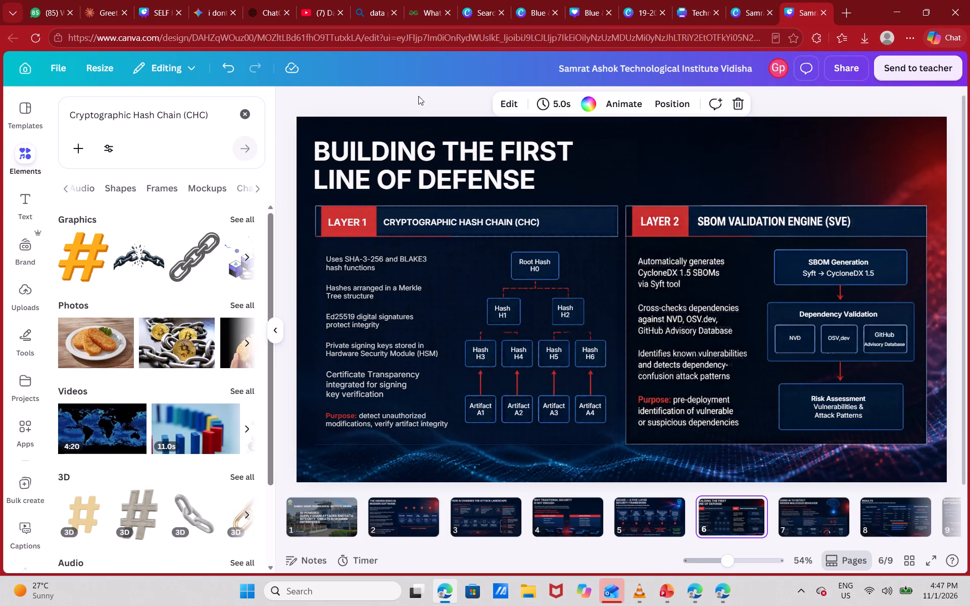
click(698, 0)
click(616, 8)
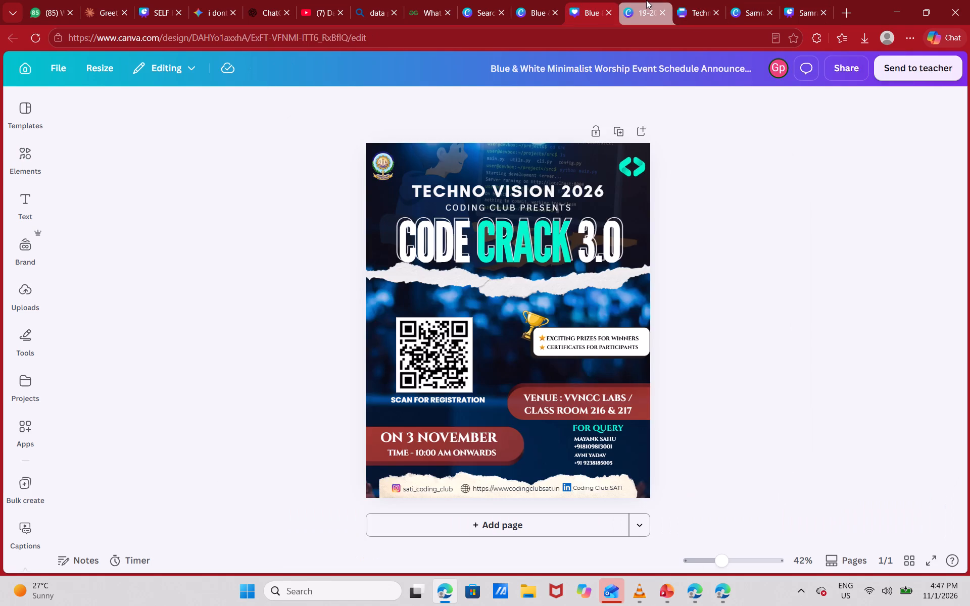
click(646, 0)
click(530, 0)
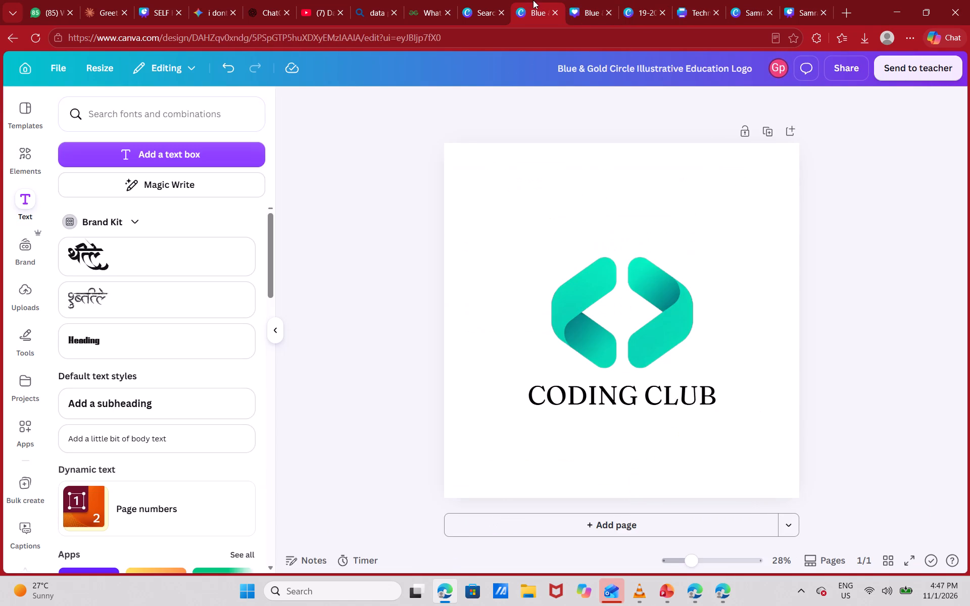
click(575, 0)
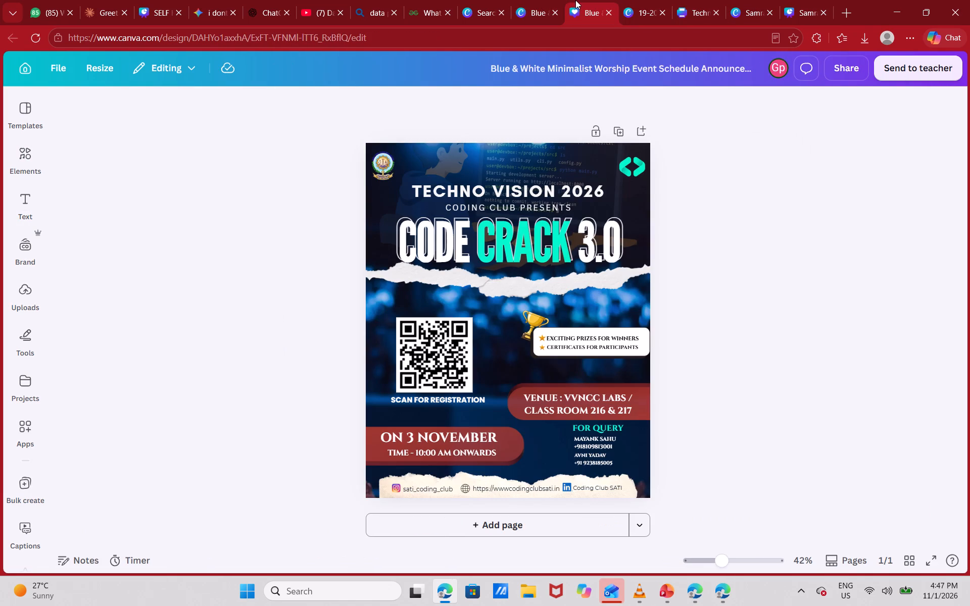
click(532, 0)
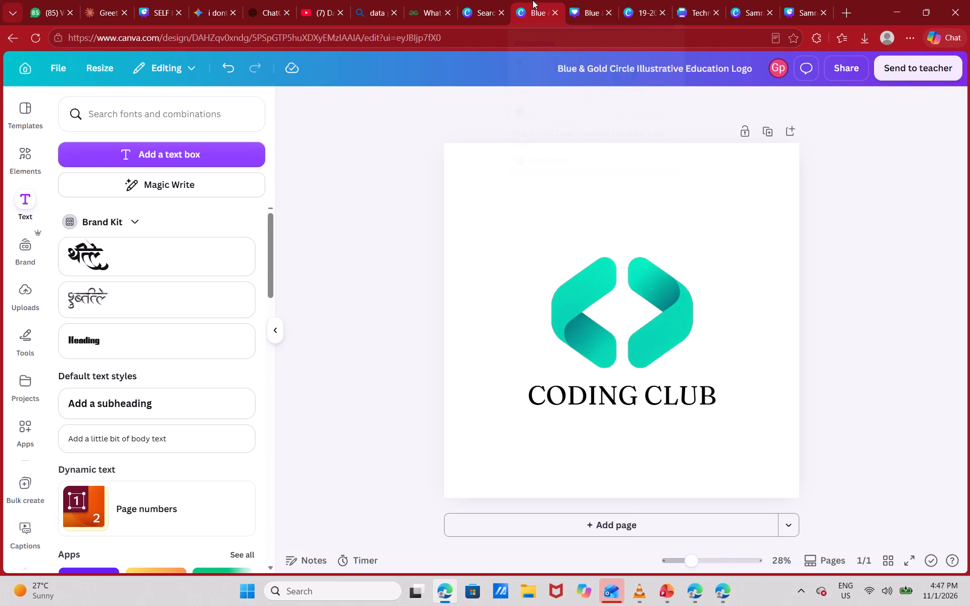
click(591, 0)
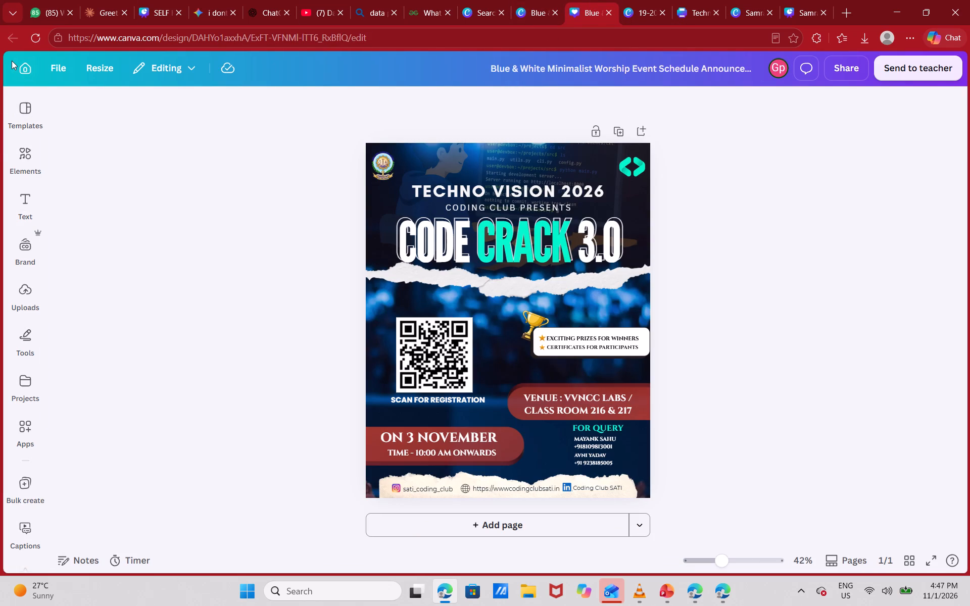
Go to the Canva home page and open the Technovision 2026-27 "has participated in paper/poster titled as" certificate design.
click(30, 65)
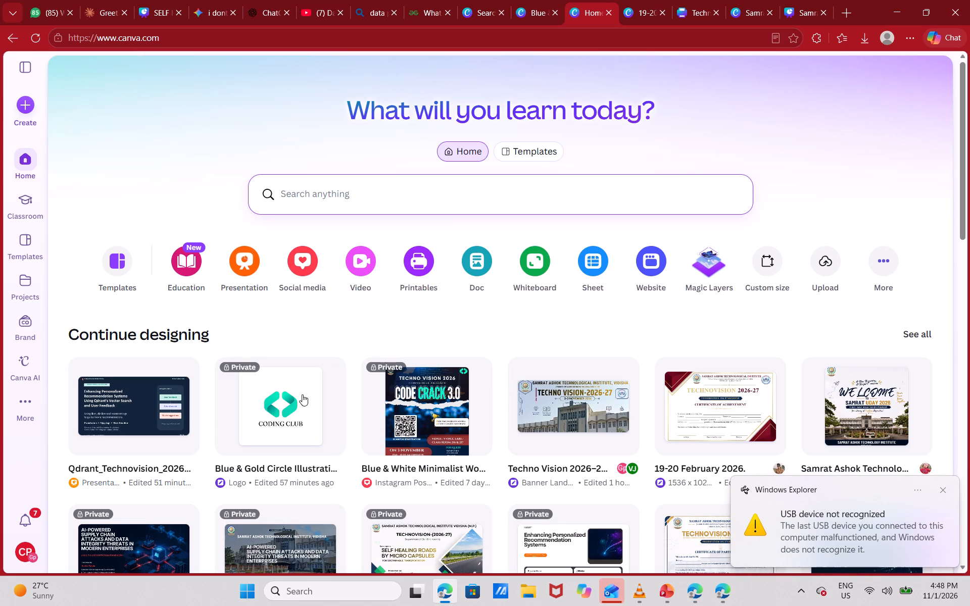
scroll(521, 389, down, 2)
scroll(350, 400, down, 2)
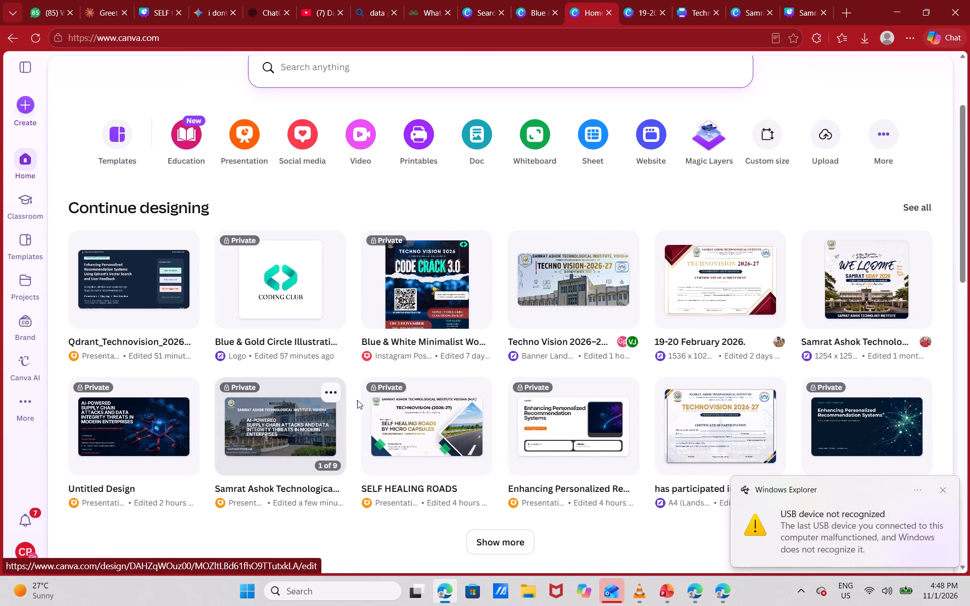
click(711, 285)
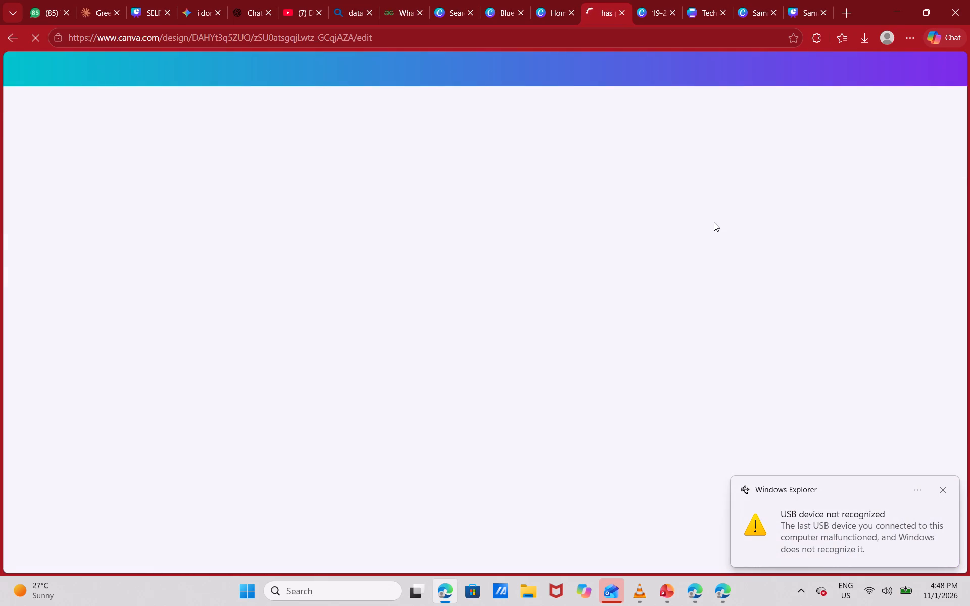
click(859, 179)
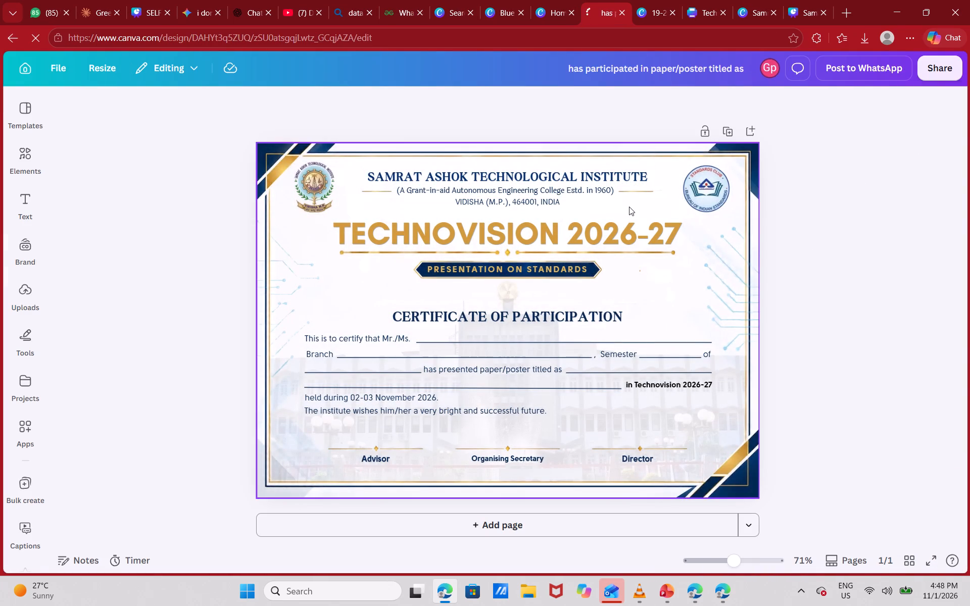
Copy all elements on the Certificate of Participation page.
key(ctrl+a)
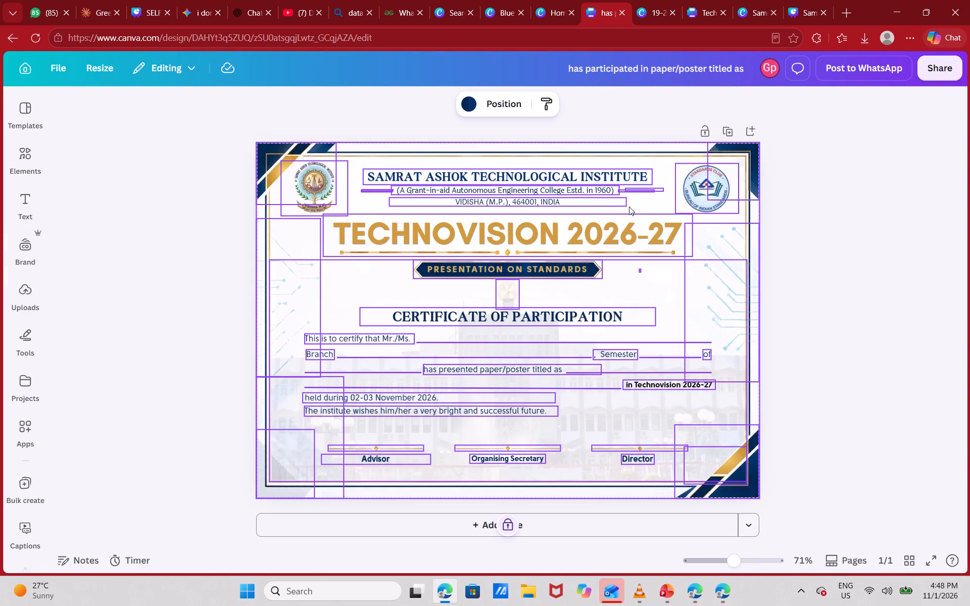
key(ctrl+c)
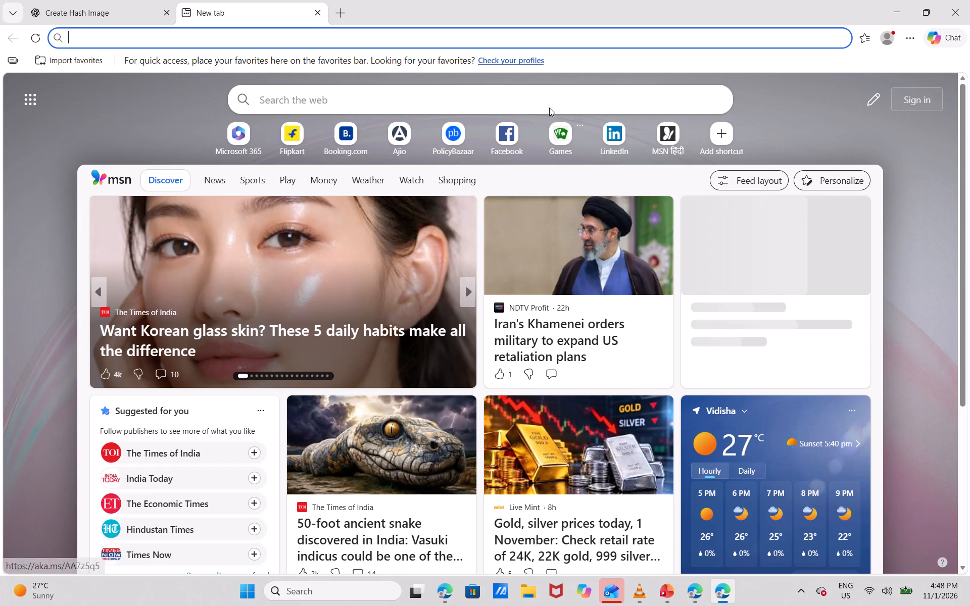
click(495, 97)
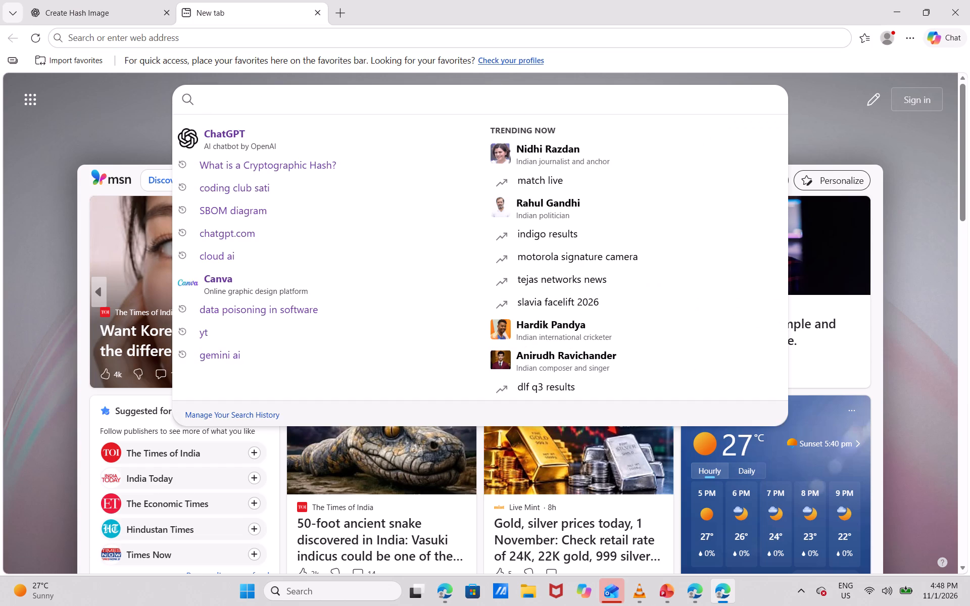
text(canva)
key(Return)
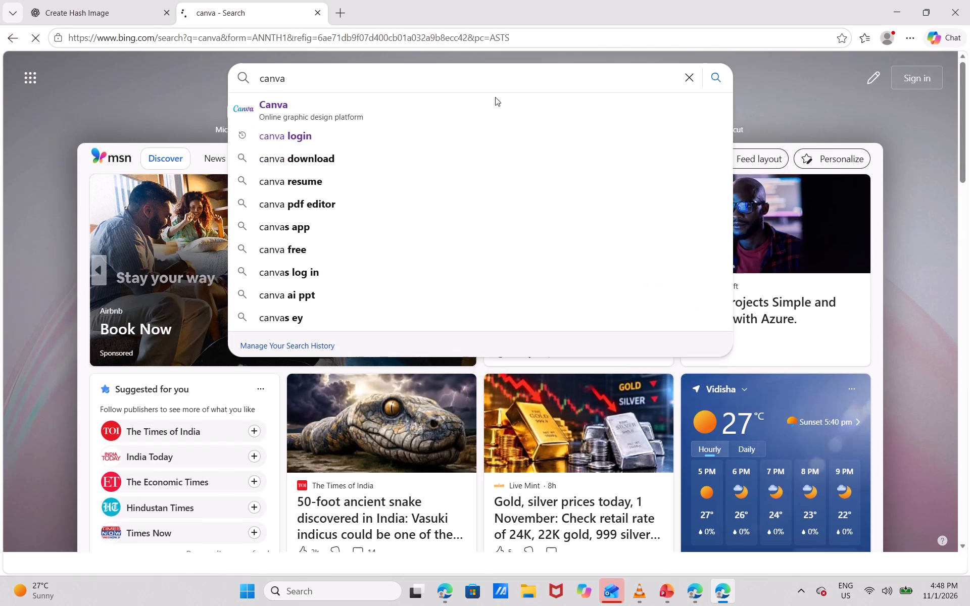
click(115, 204)
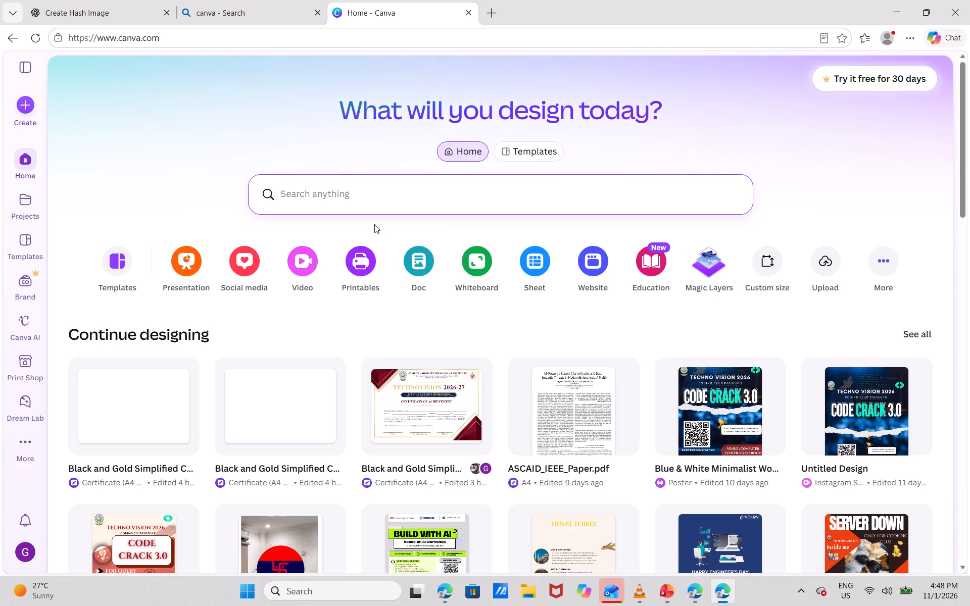
click(266, 398)
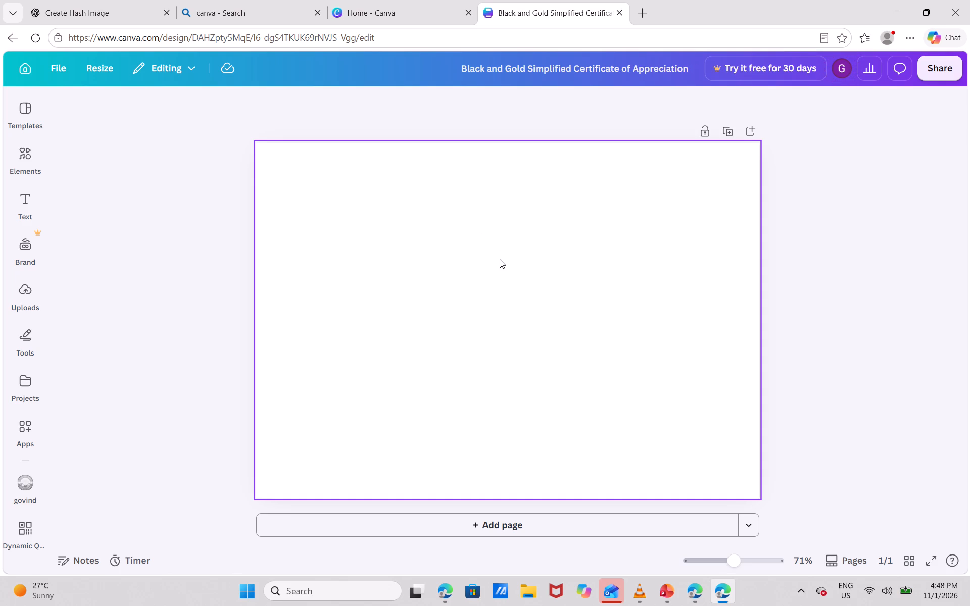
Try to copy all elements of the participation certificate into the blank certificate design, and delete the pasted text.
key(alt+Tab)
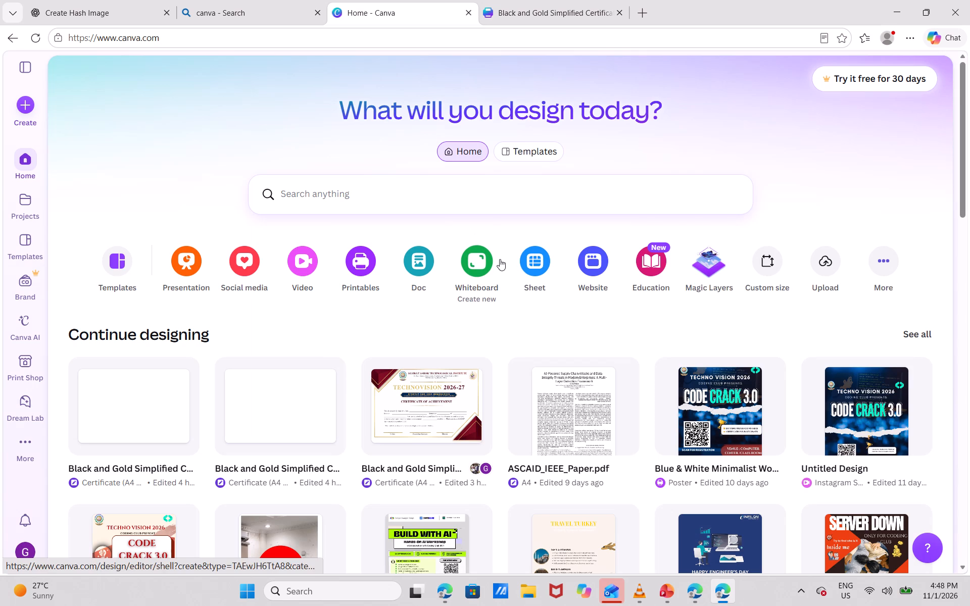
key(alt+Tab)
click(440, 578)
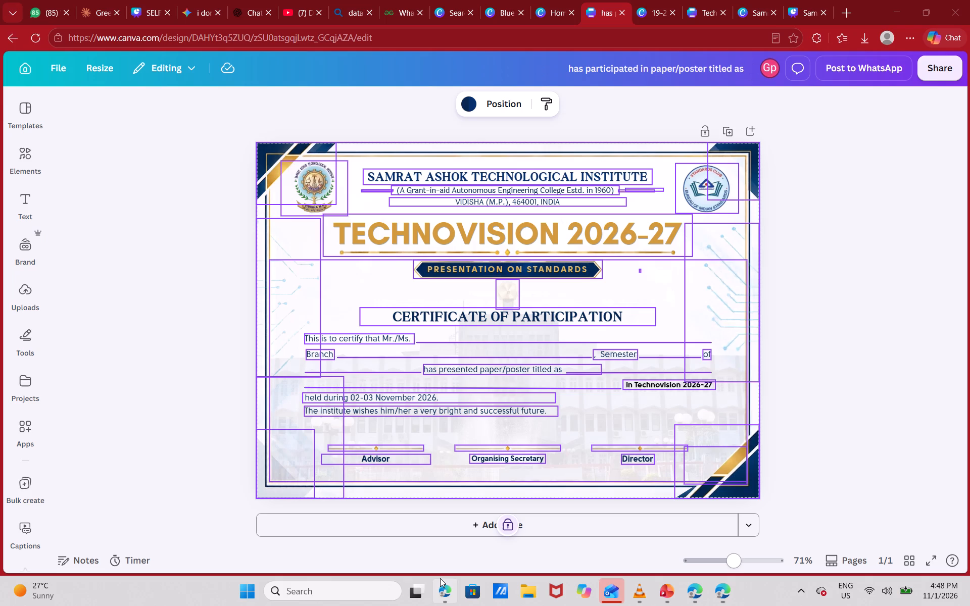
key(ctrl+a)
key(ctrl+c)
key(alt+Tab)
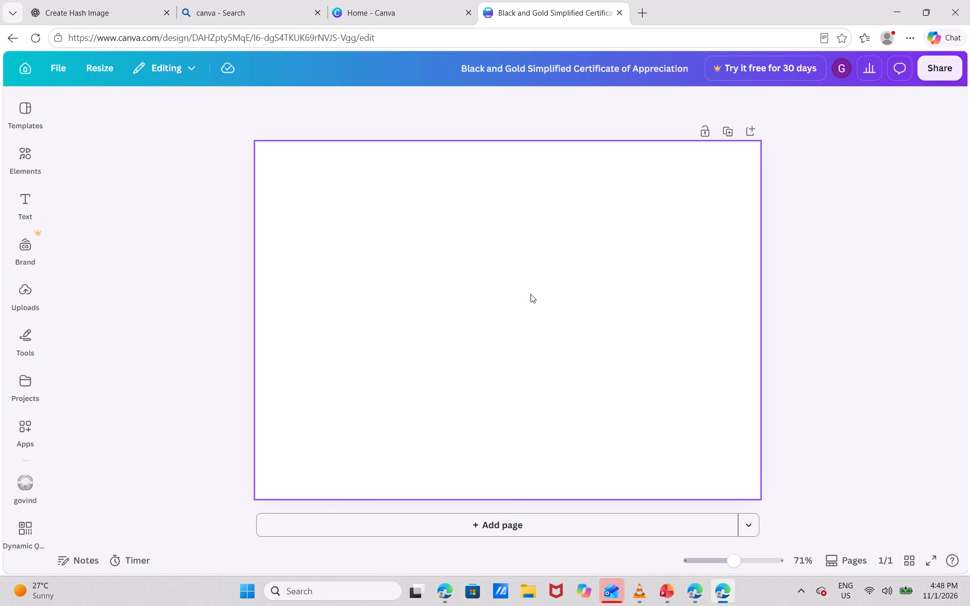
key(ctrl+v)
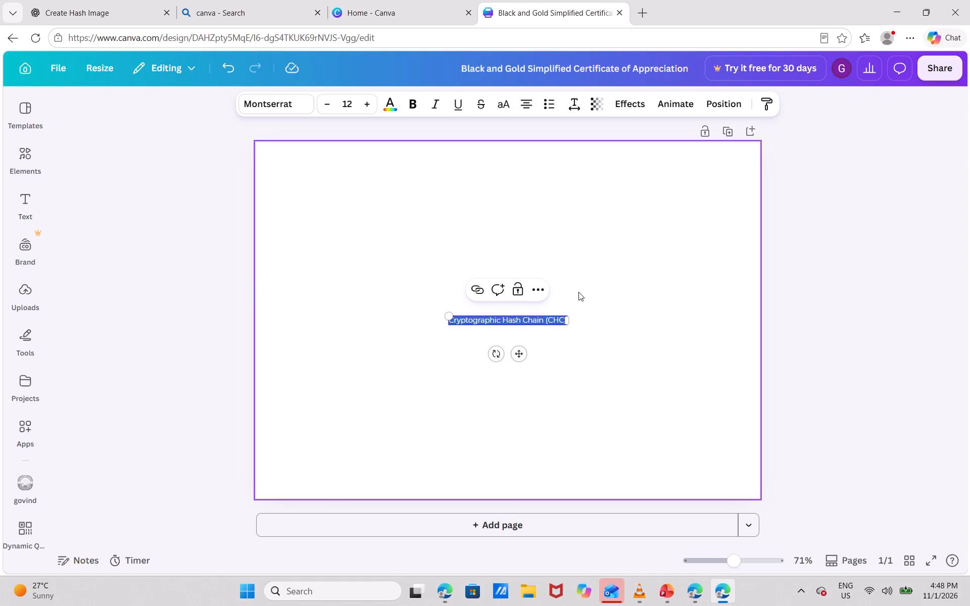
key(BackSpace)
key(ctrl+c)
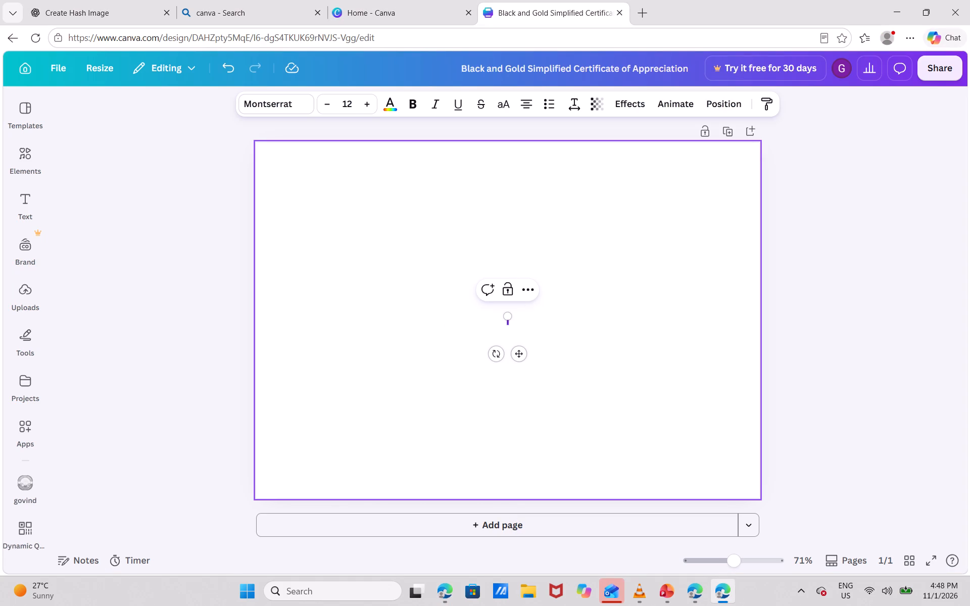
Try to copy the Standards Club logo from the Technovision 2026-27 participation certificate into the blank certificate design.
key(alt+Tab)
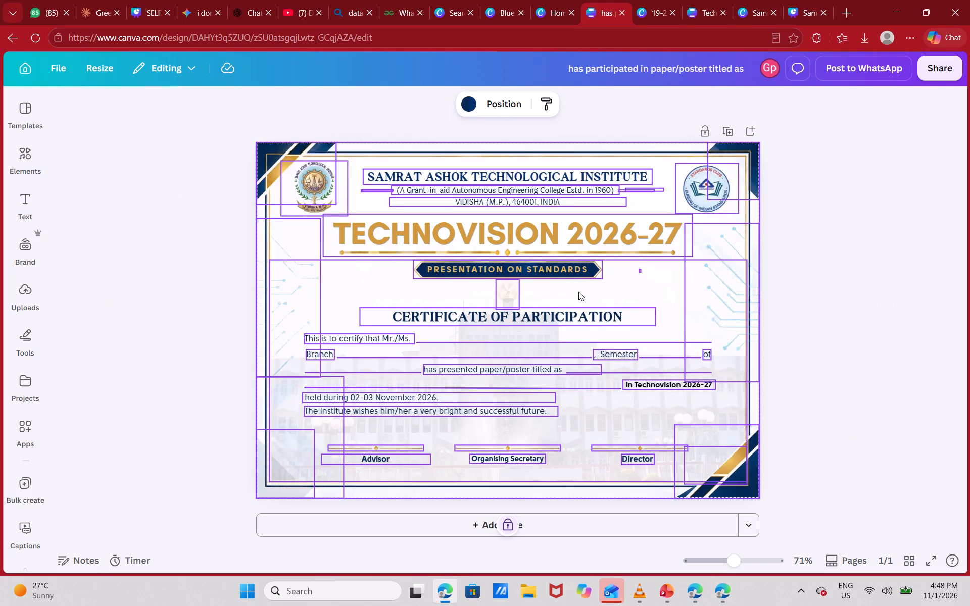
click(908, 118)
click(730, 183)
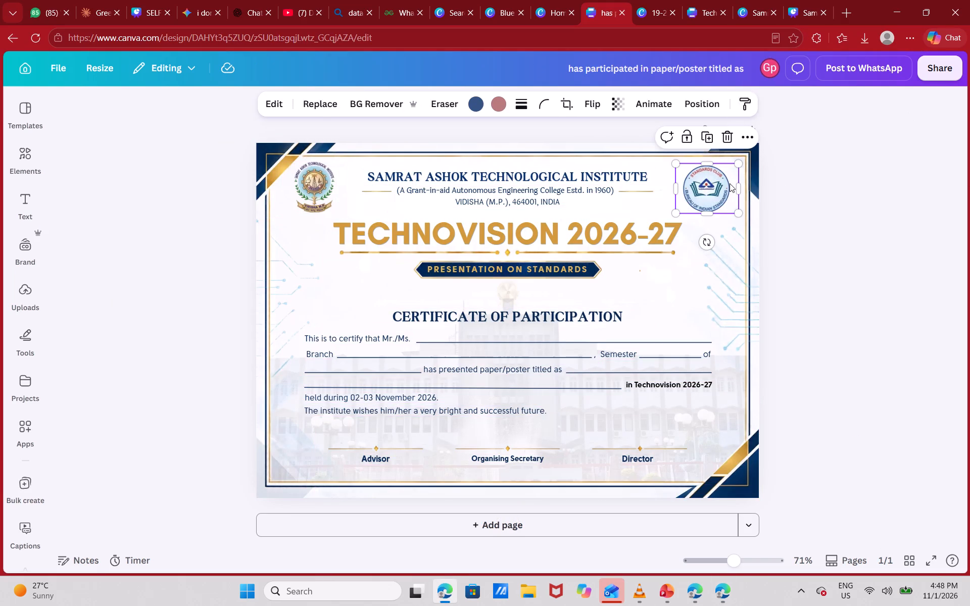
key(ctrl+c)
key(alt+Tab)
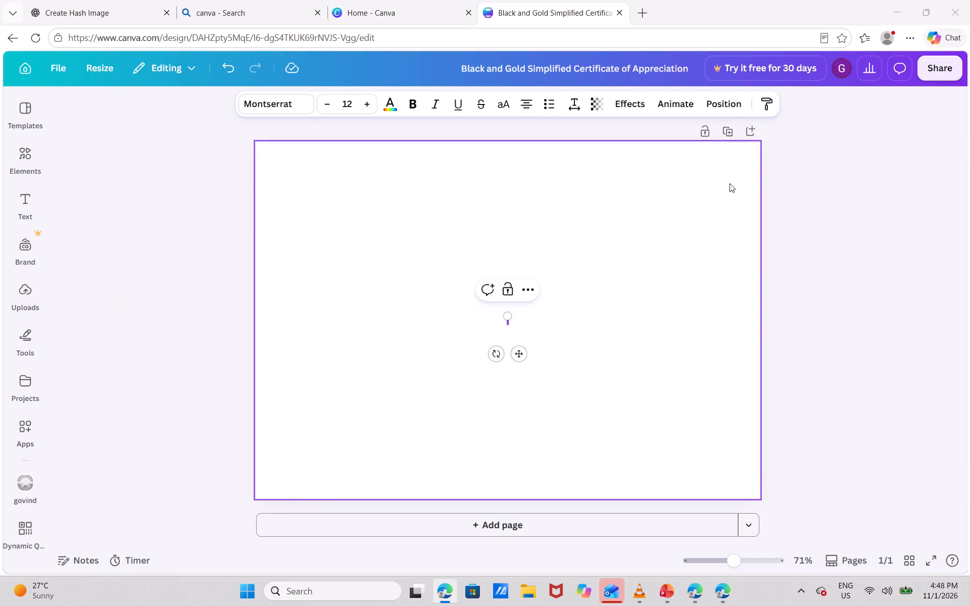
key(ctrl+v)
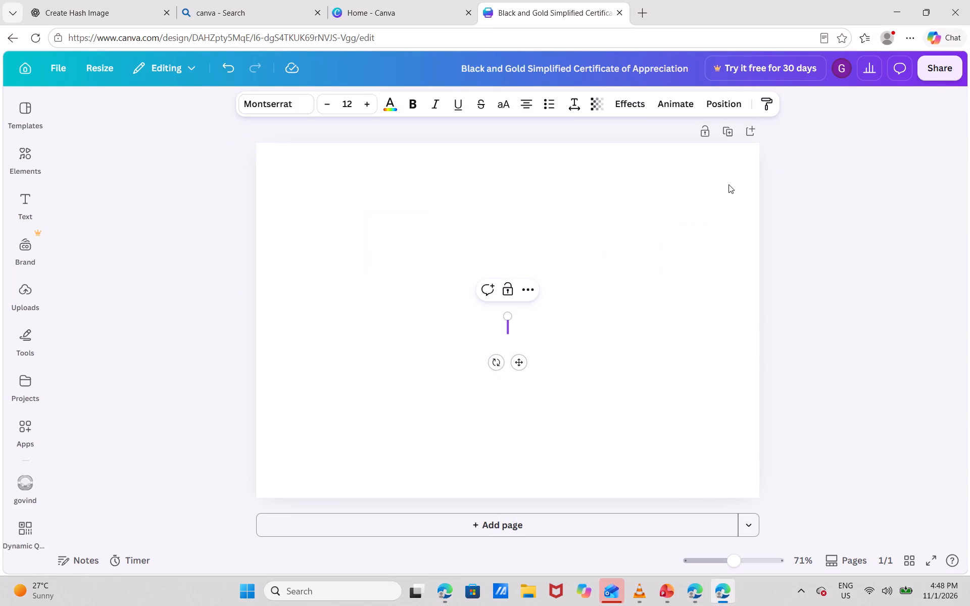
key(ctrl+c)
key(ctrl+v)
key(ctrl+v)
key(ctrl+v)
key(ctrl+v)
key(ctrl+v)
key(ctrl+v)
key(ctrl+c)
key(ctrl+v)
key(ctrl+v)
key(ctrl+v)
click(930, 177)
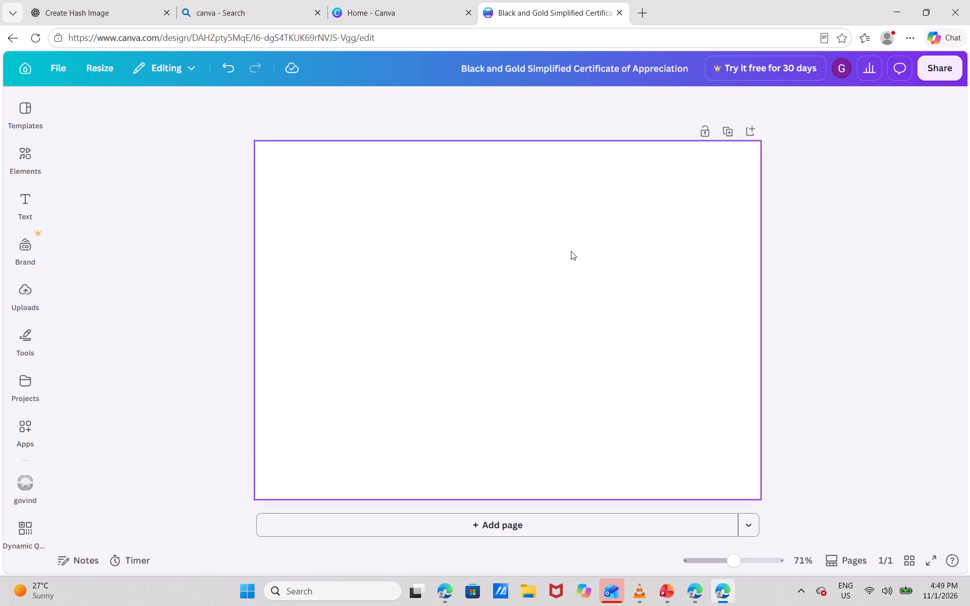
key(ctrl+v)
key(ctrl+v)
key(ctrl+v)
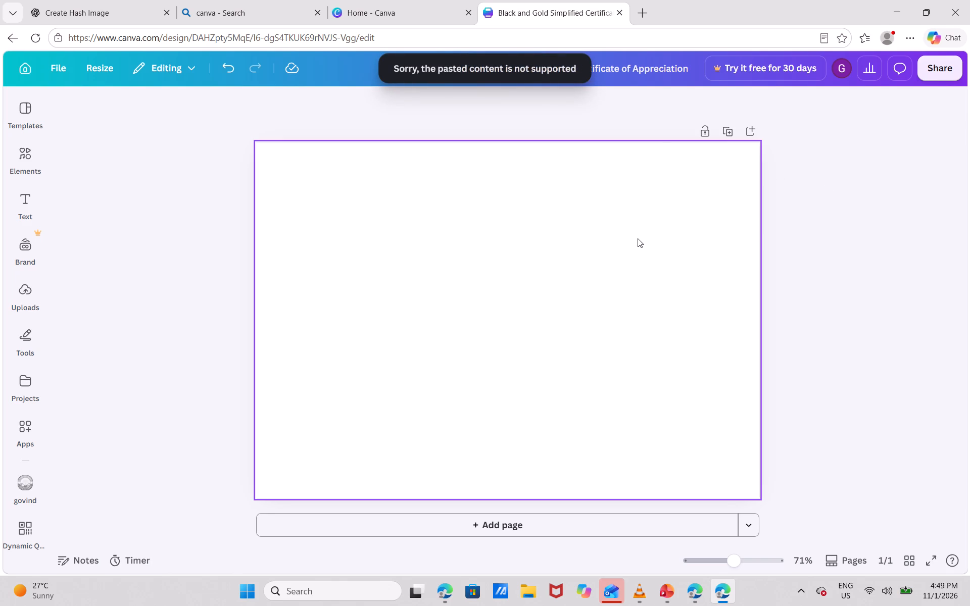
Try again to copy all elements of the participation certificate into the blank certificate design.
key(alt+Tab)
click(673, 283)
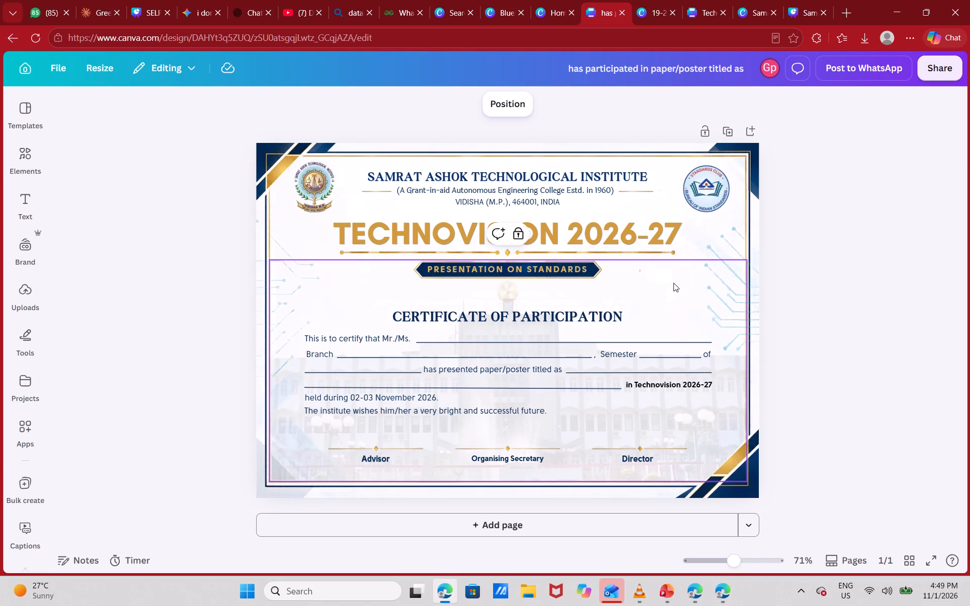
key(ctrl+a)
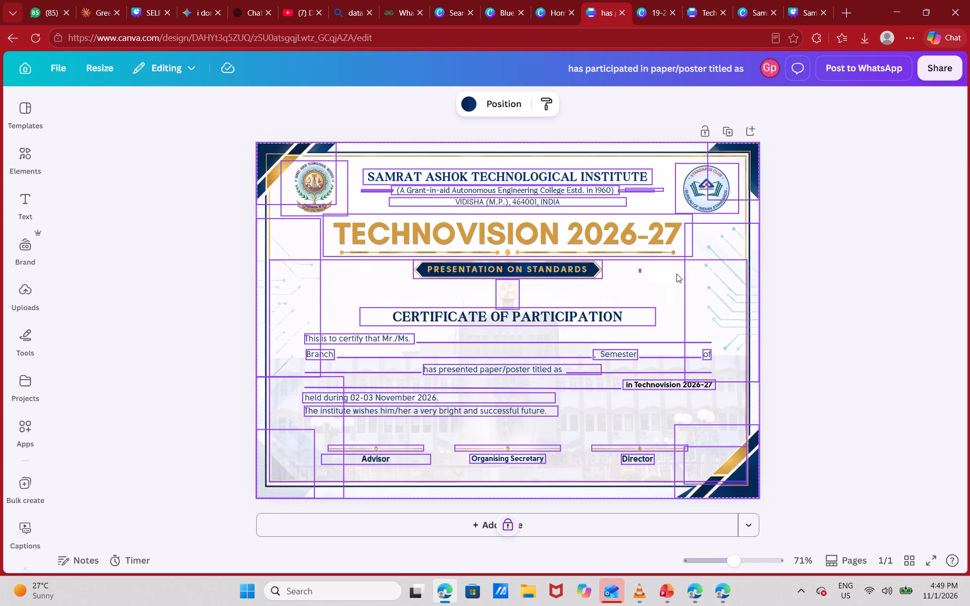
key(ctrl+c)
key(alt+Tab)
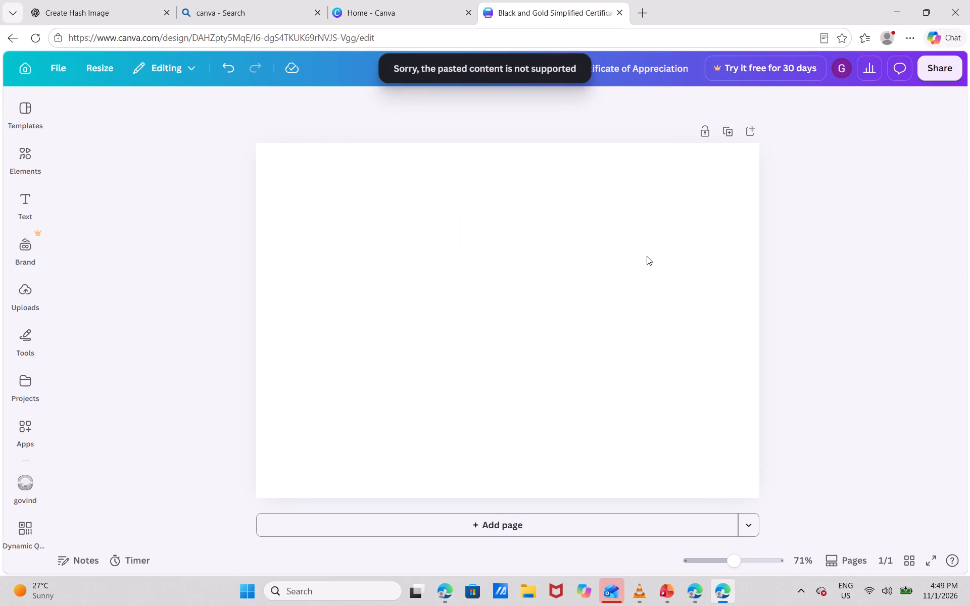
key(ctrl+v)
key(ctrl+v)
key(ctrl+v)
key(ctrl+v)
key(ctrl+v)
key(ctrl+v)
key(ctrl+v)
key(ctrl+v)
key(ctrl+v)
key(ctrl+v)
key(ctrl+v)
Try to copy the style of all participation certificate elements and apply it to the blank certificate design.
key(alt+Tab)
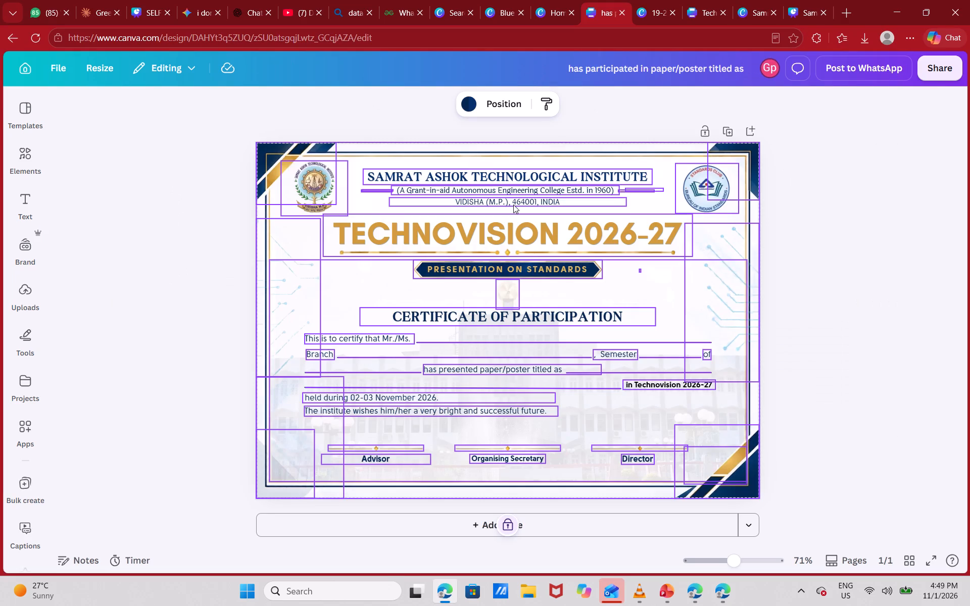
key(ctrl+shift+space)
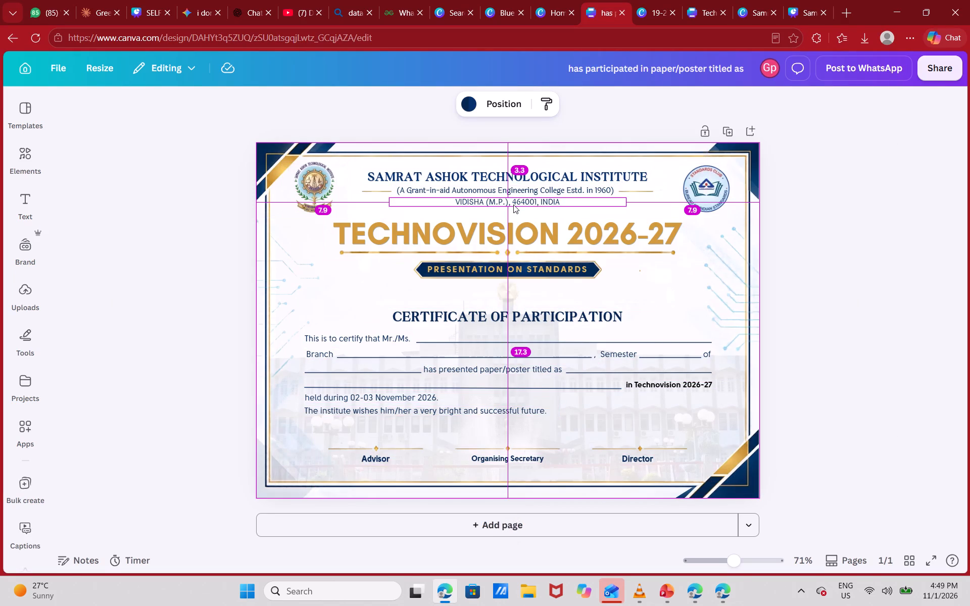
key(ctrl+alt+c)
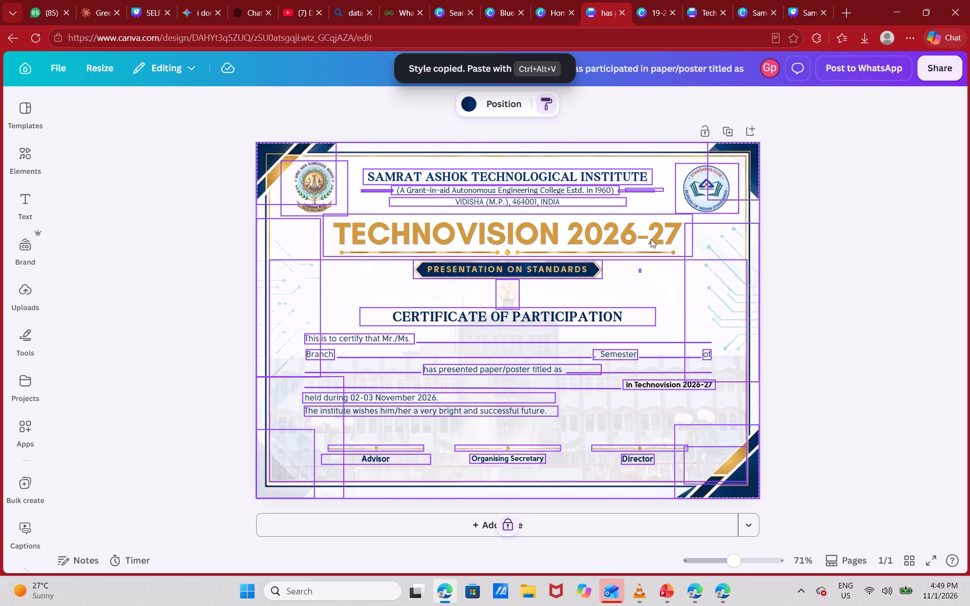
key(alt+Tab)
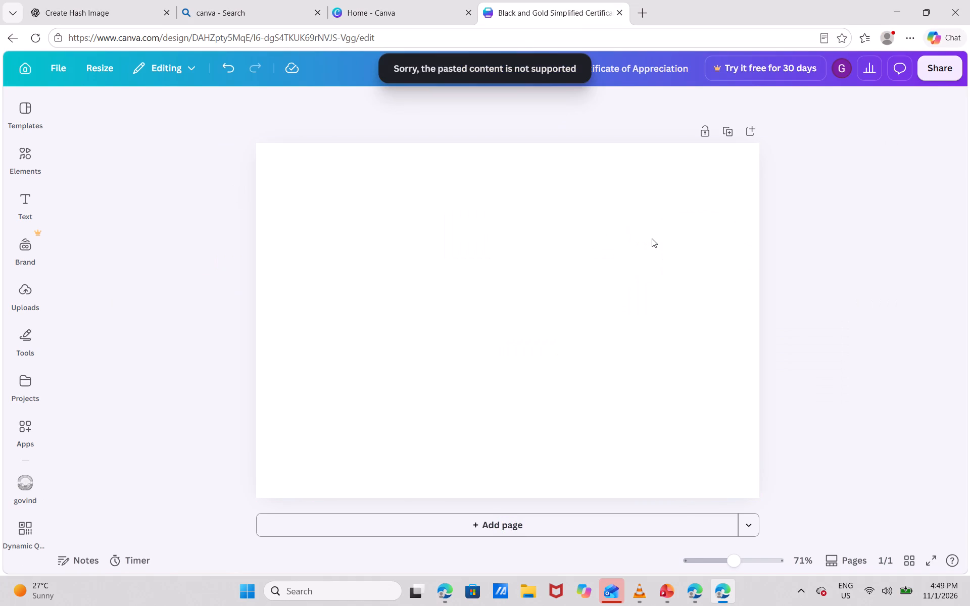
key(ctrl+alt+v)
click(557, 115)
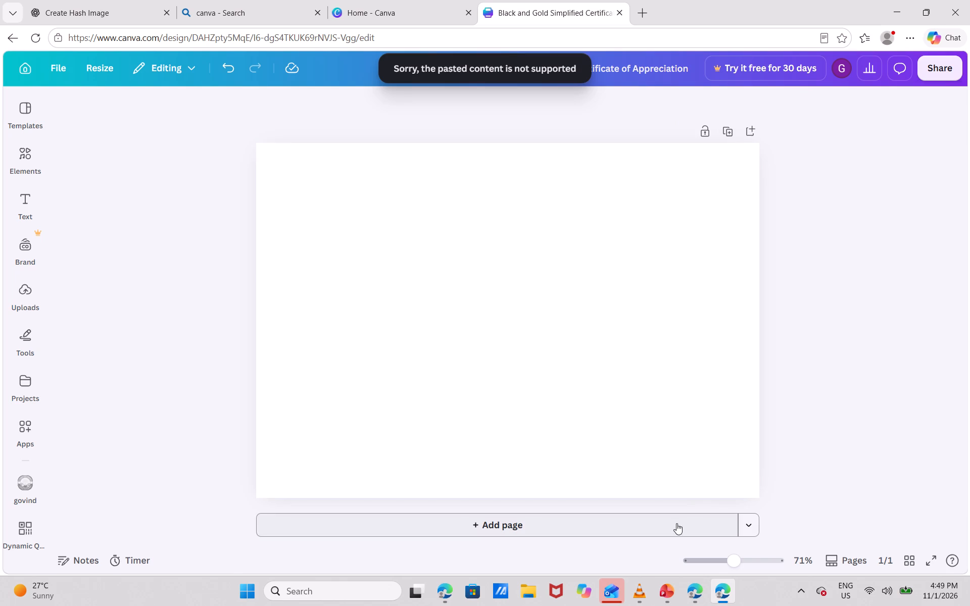
Return to the Canva home page in the browser window holding the blank certificate design.
click(423, 2)
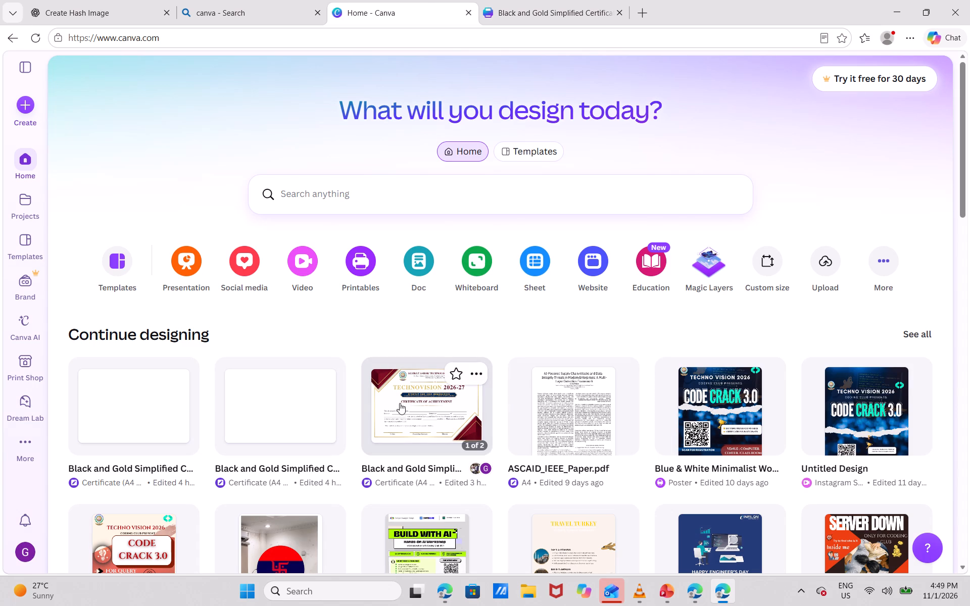
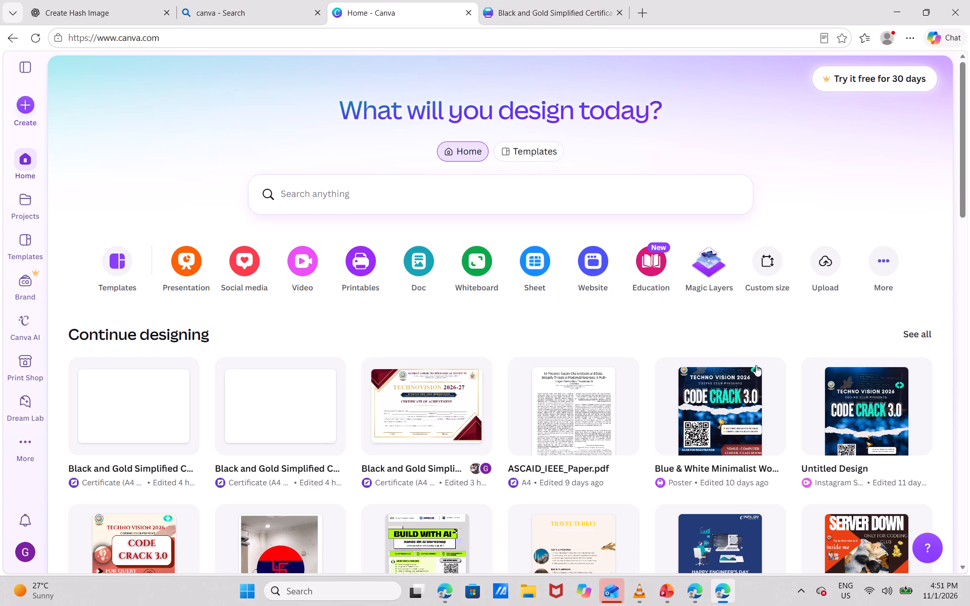
Return to the Technovision 2026-27 participation certificate and deselect all of its elements.
click(456, 586)
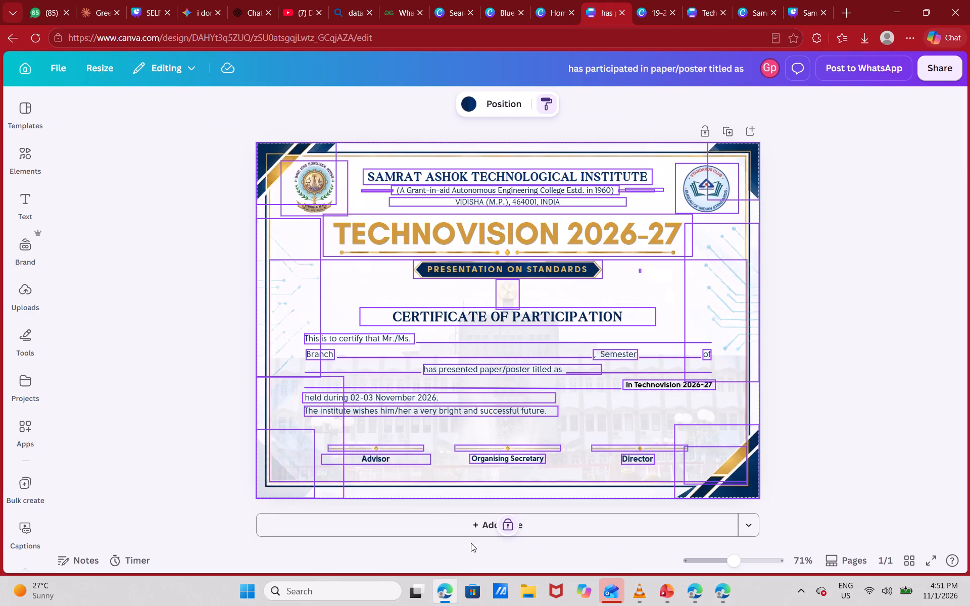
click(840, 200)
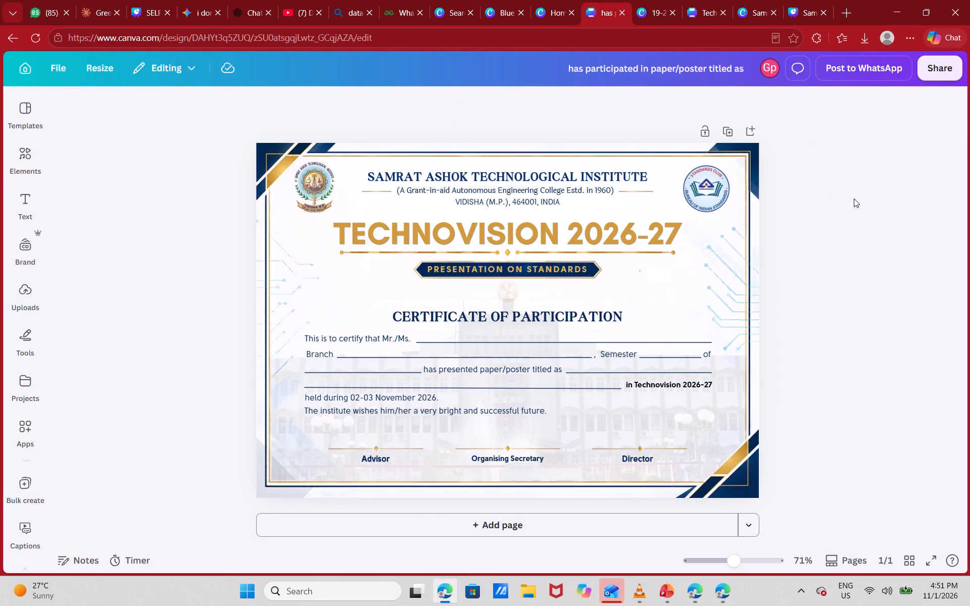
click(924, 360)
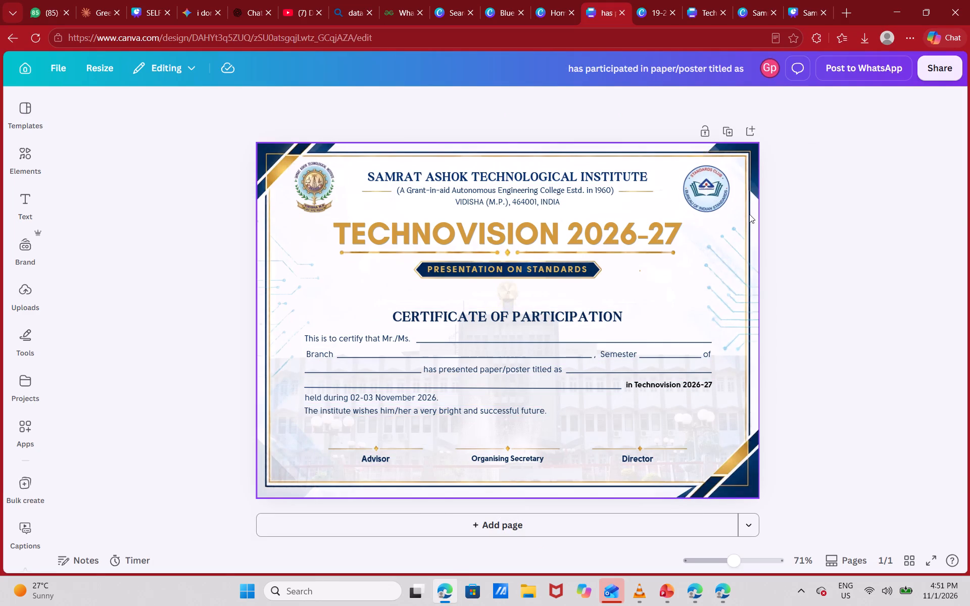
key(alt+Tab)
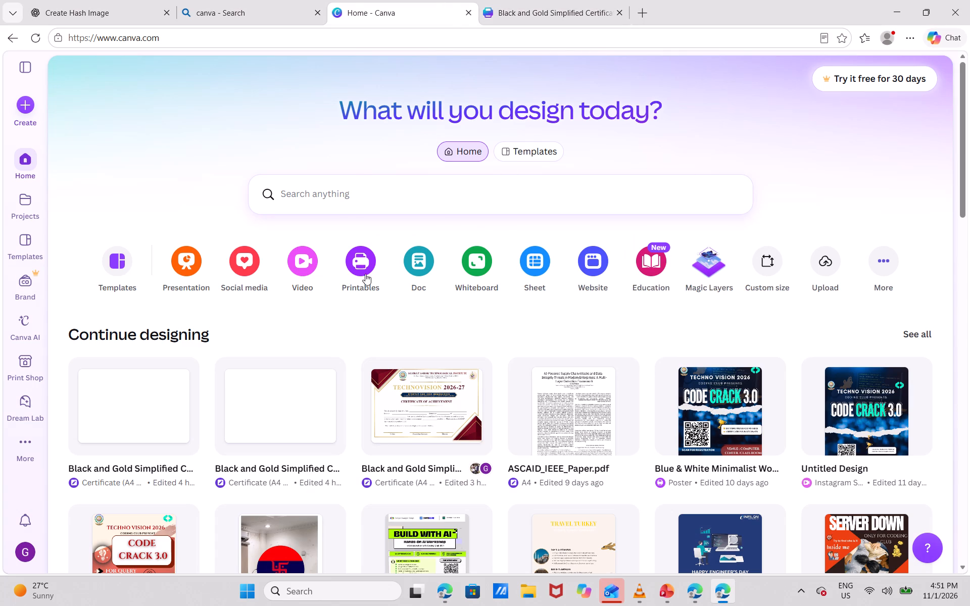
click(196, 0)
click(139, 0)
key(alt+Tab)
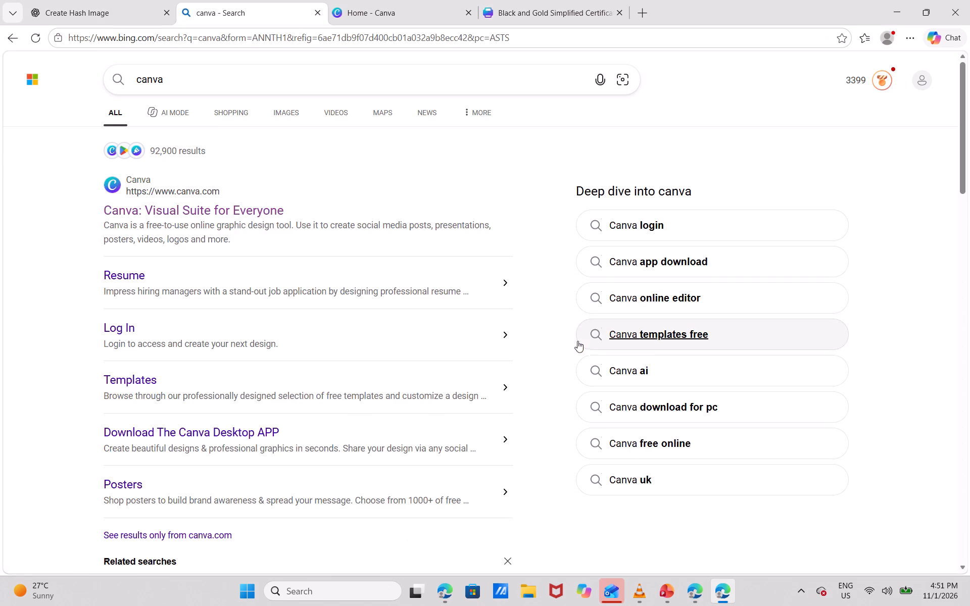
Look through the other open Samrat Ashok institute designs, the slides on software supply chain attacks, and the Data Integrity and Security presentation in PowerPoint.
click(442, 590)
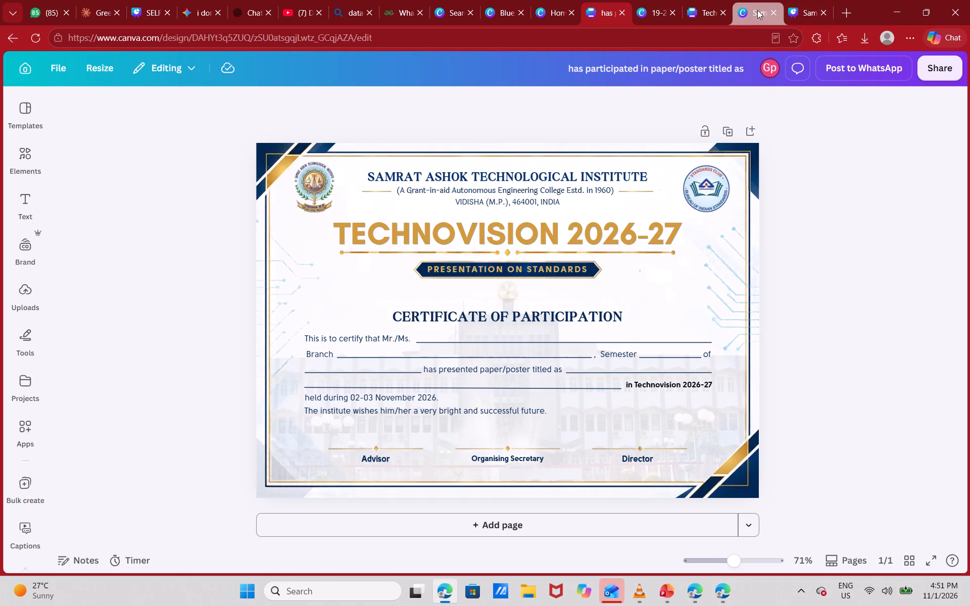
click(757, 12)
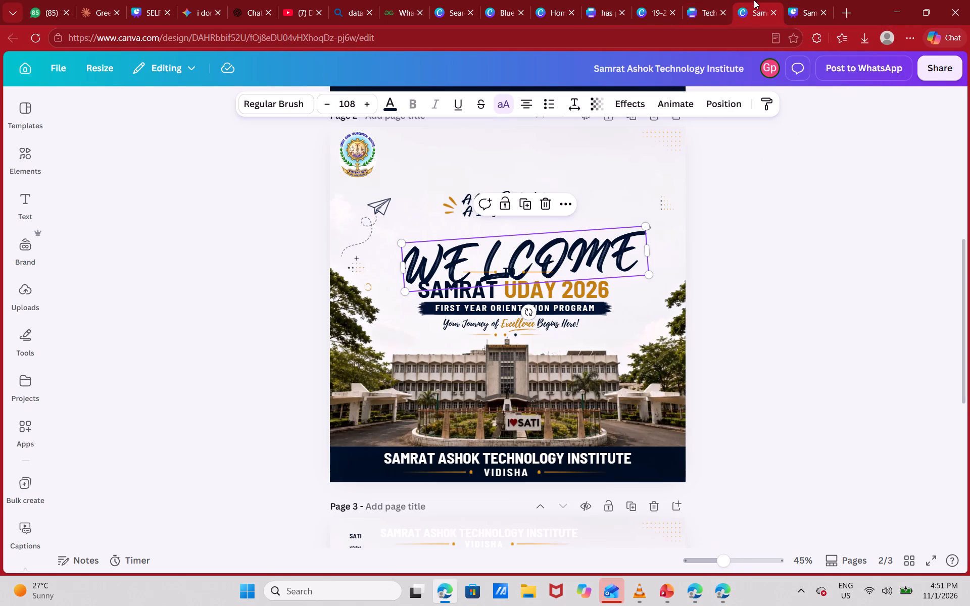
click(809, 3)
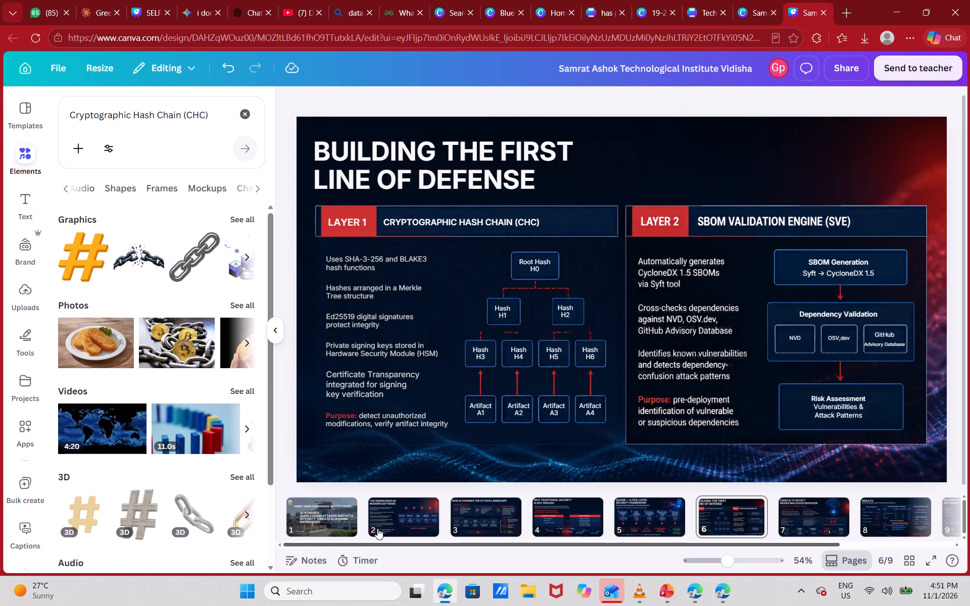
click(326, 520)
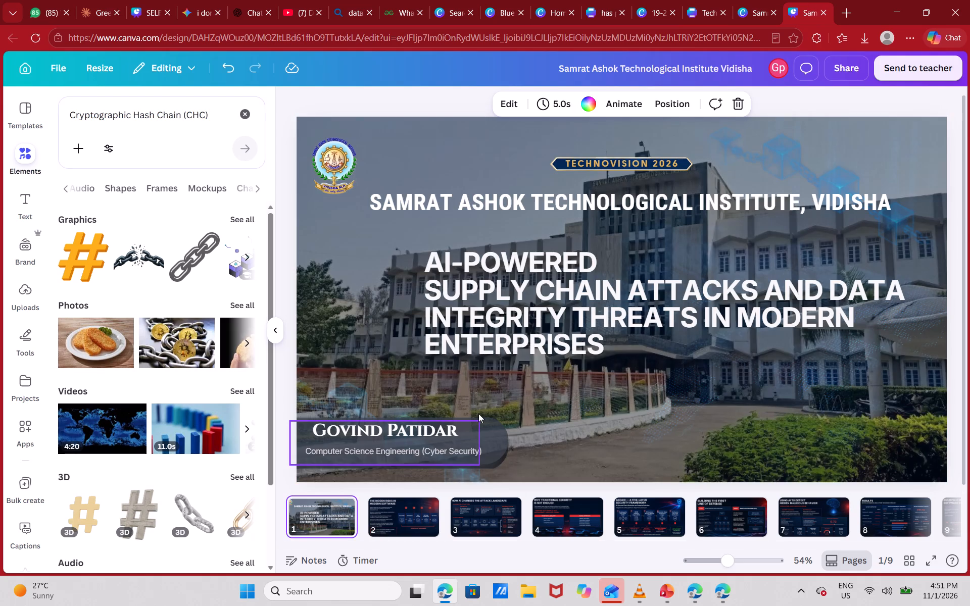
click(414, 516)
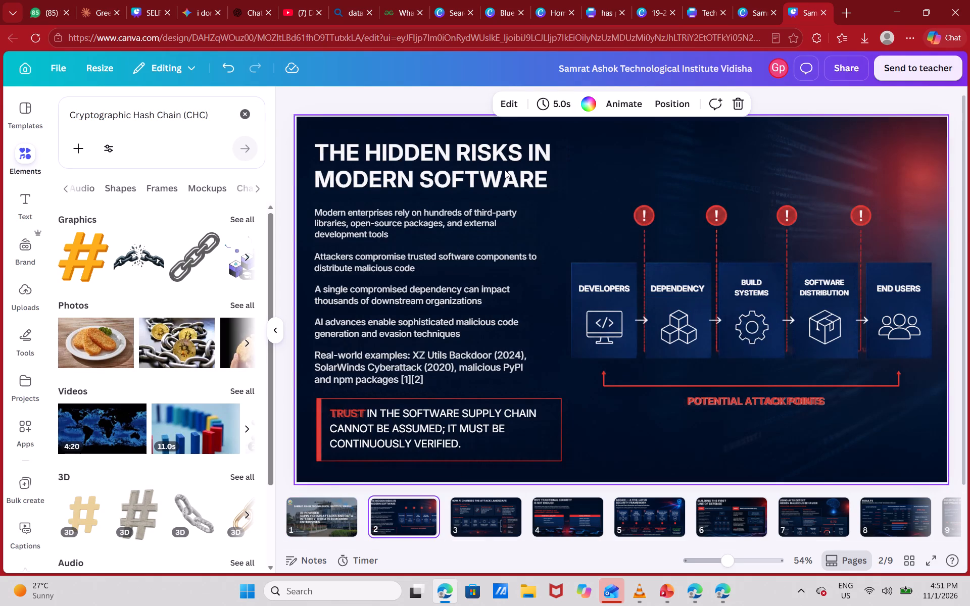
click(667, 602)
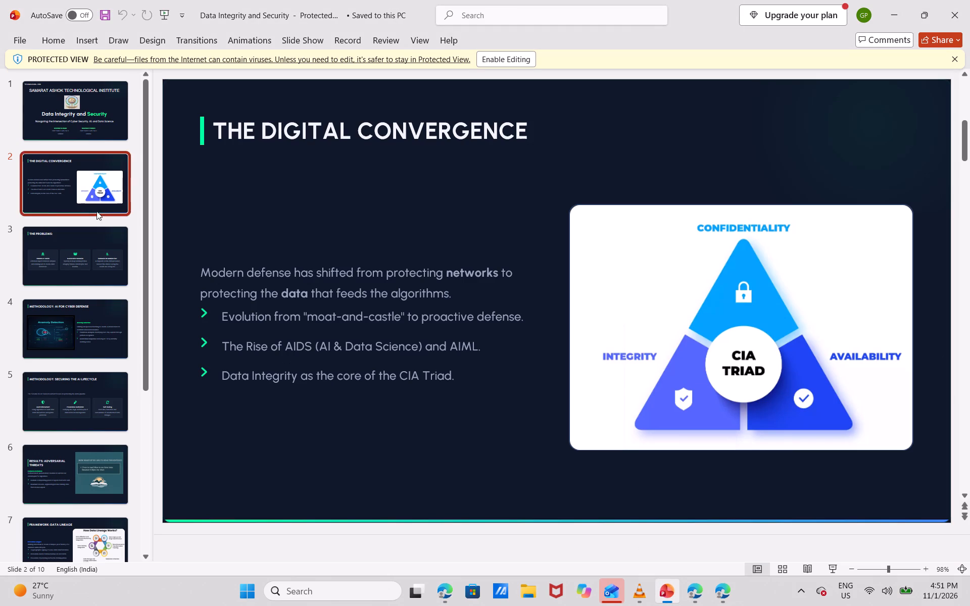
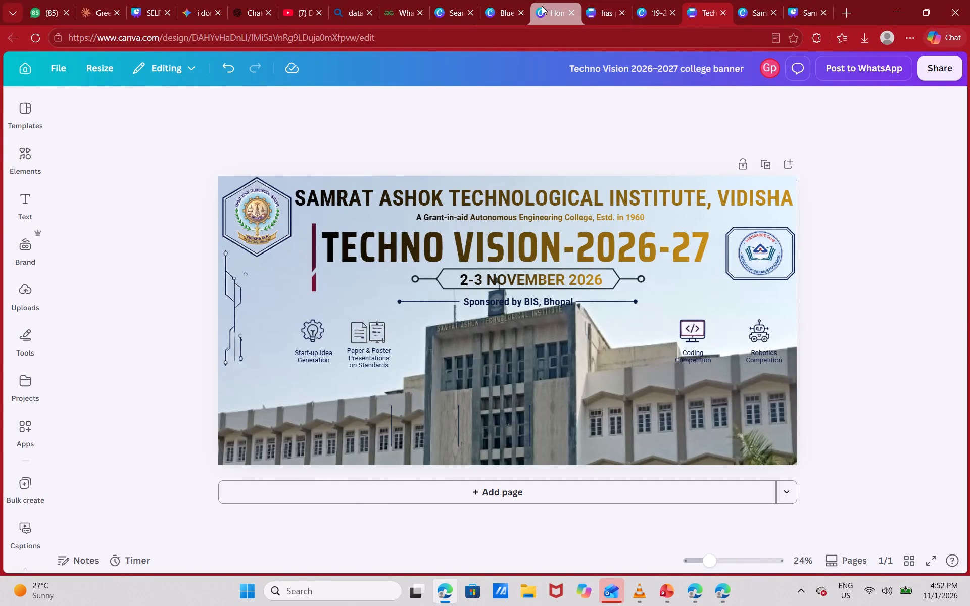
Look through the open Canva designs, including the Coding Club logo, achievement certificate and college banner, ending on the Technovision participation certificate.
click(542, 6)
click(509, 0)
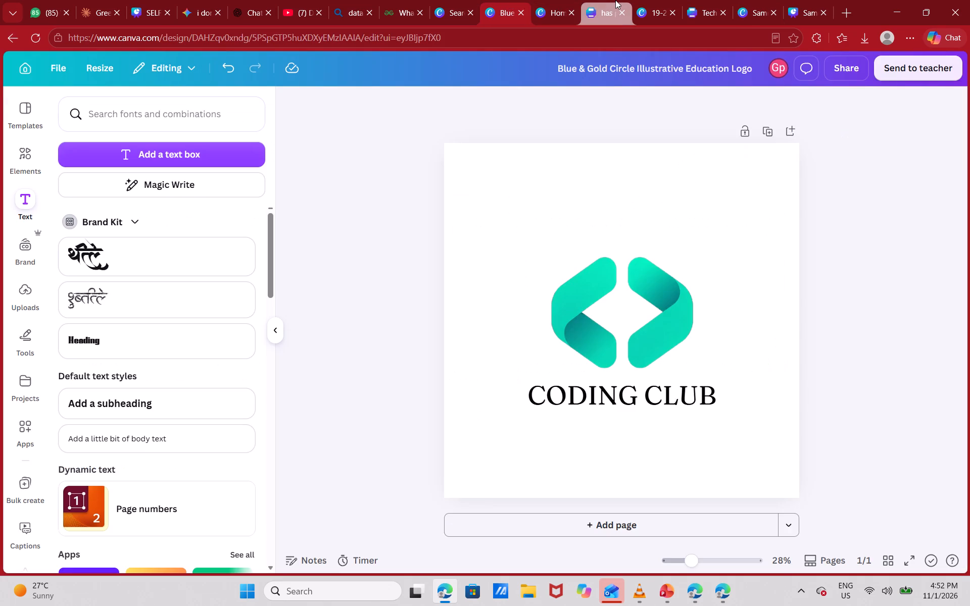
click(616, 0)
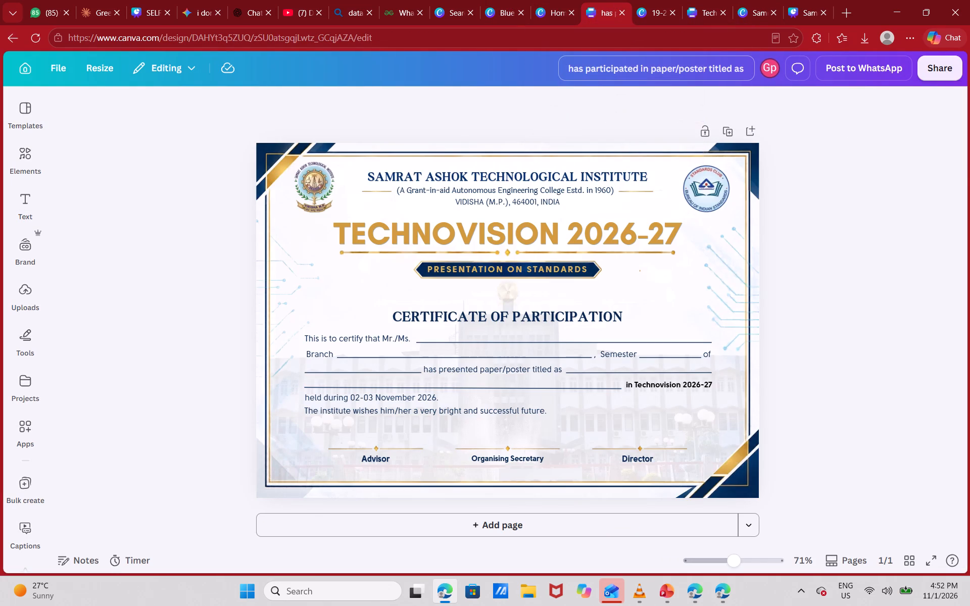
click(449, 0)
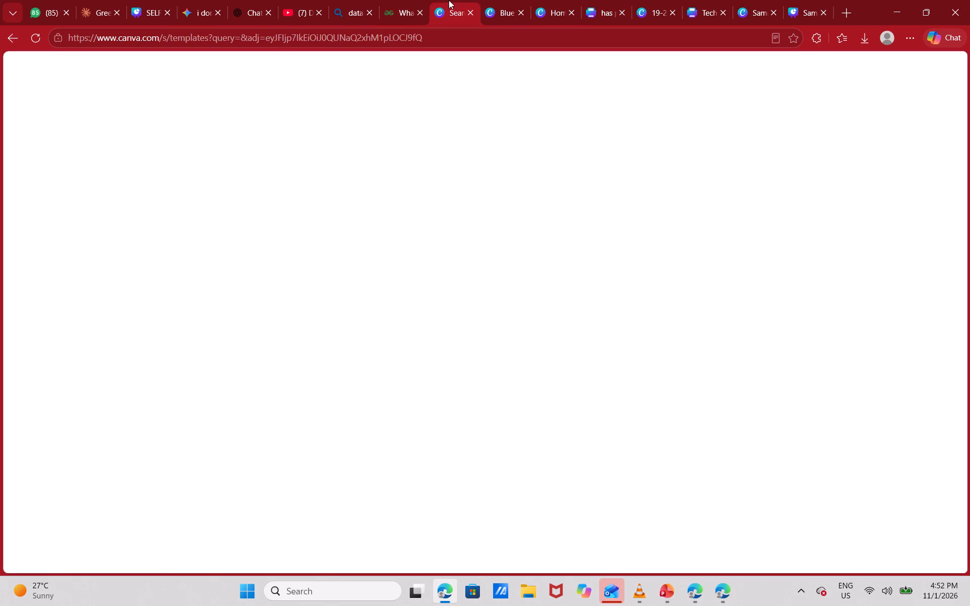
click(934, 74)
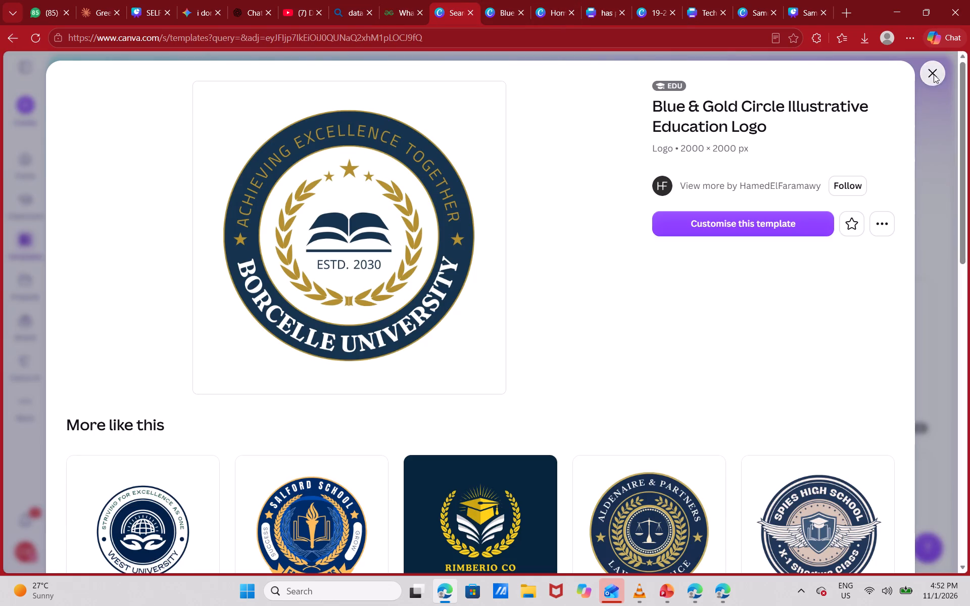
click(505, 1)
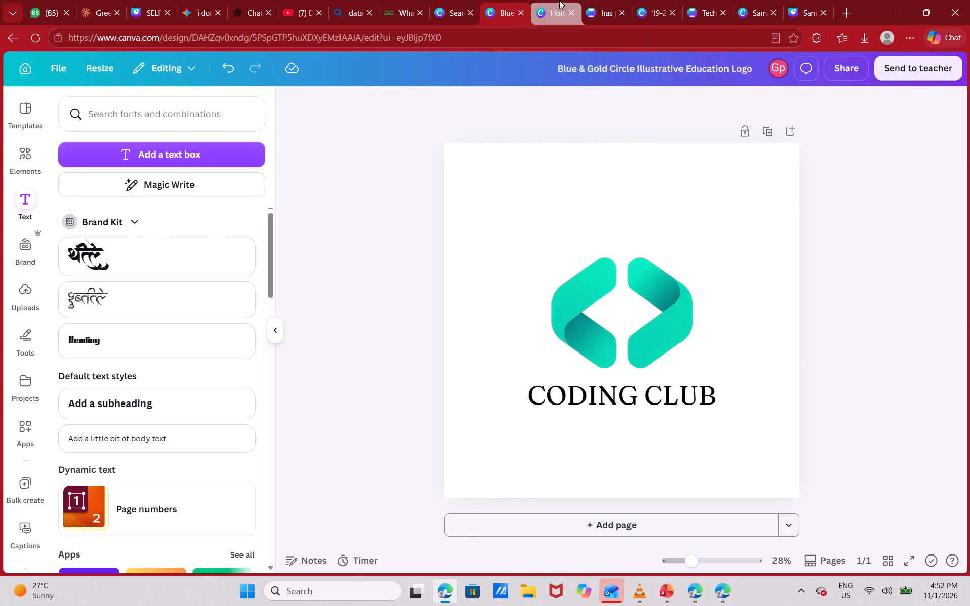
click(559, 0)
click(583, 0)
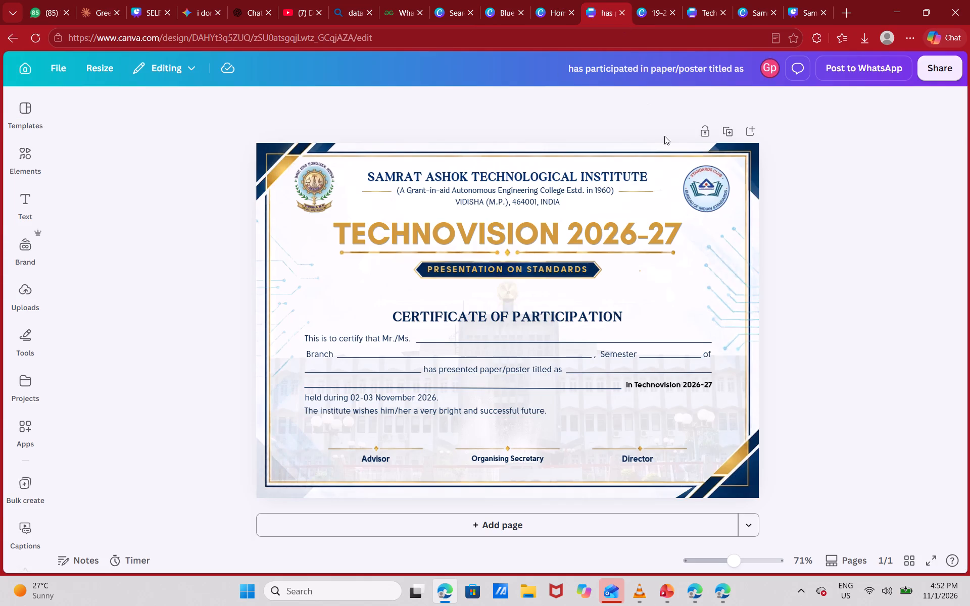
click(643, 7)
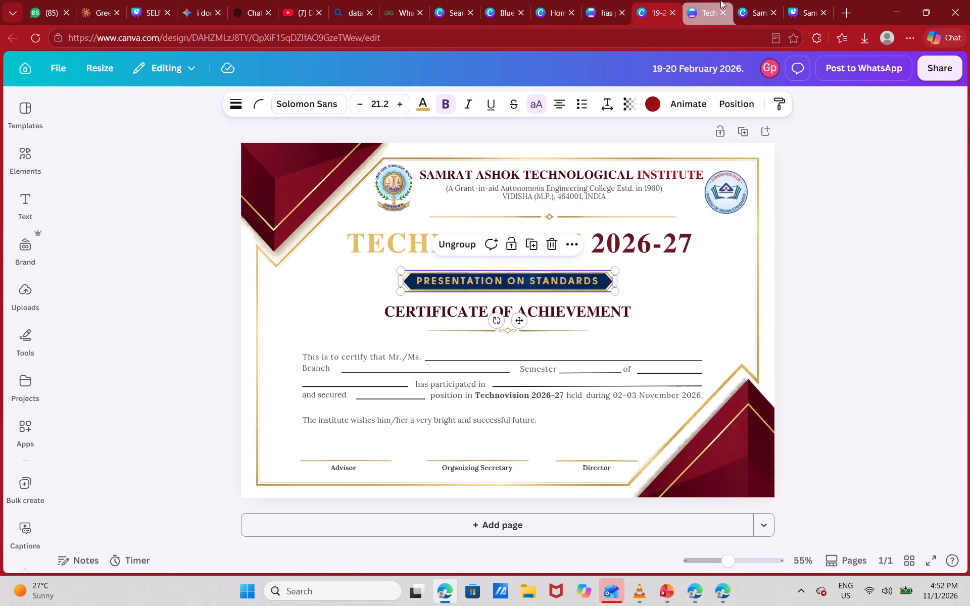
click(717, 1)
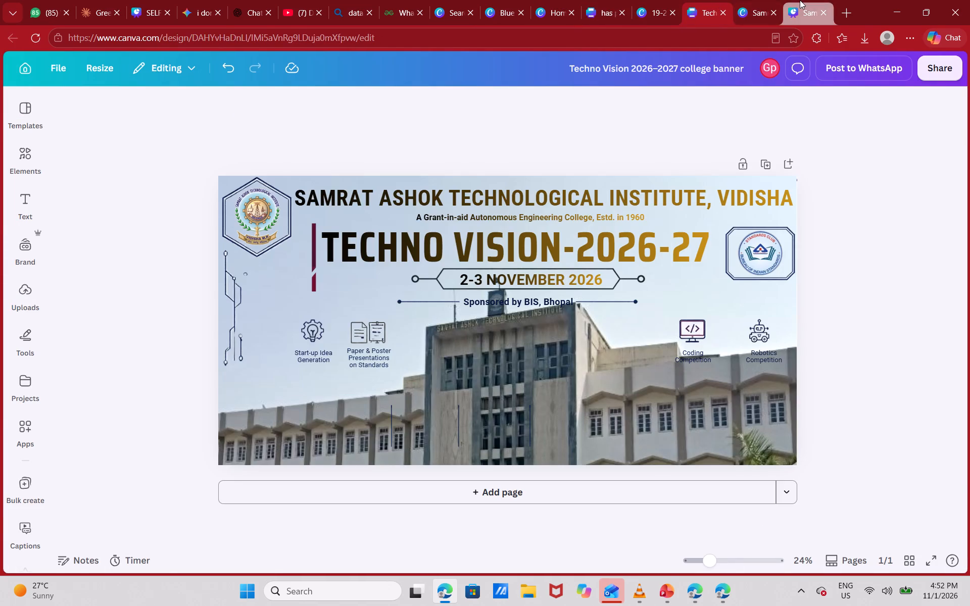
click(800, 0)
click(684, 11)
click(651, 10)
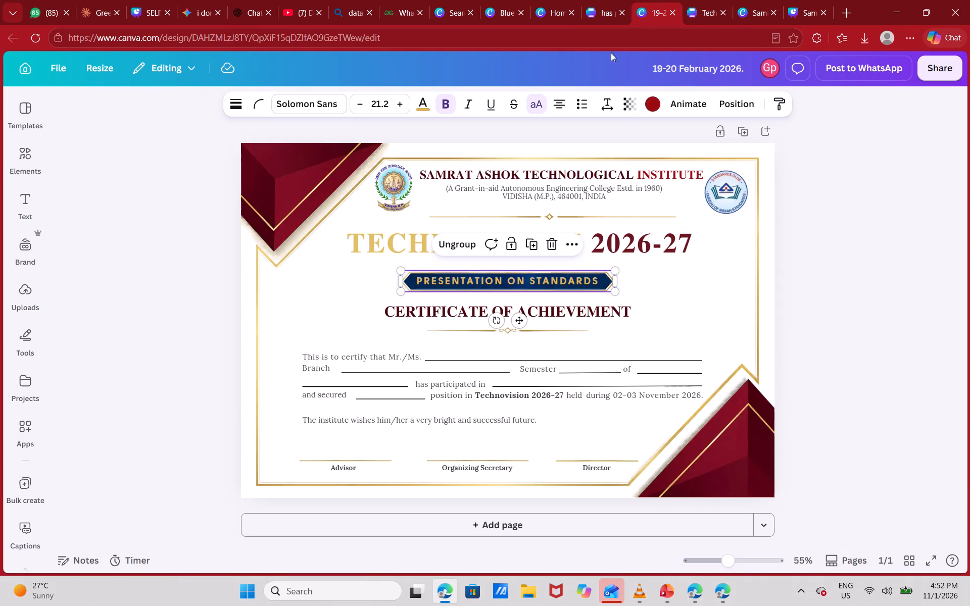
click(606, 6)
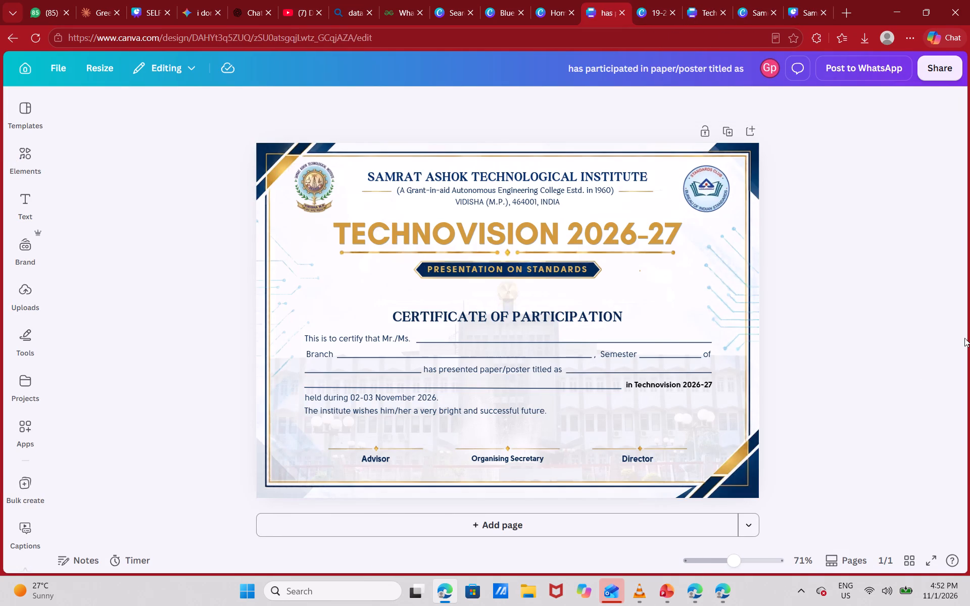
Switch to the other Canva account and open the red and gold Technovision 2026-27 Certificate of Achievement for Startup and Idea Generation.
click(713, 584)
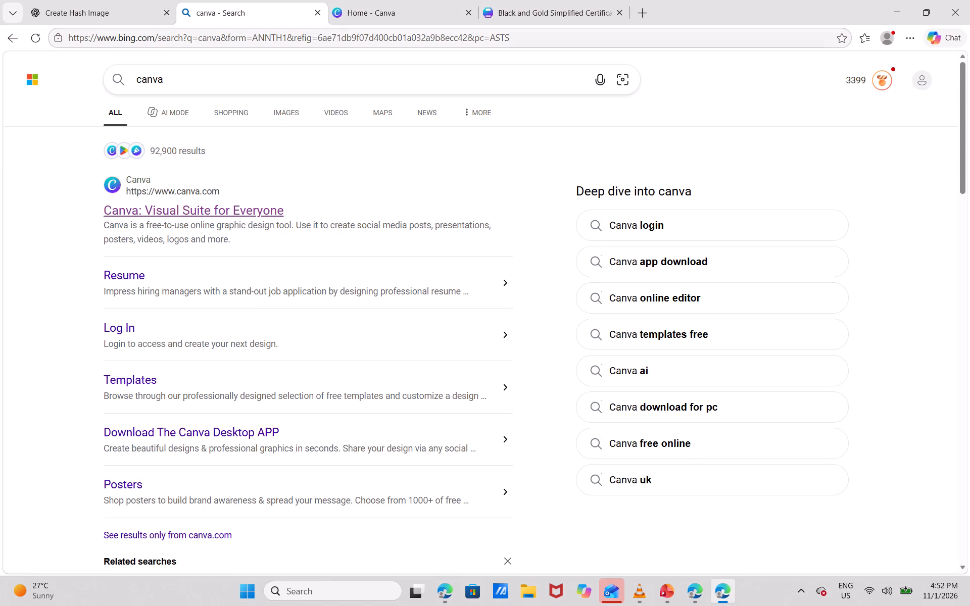
click(435, 0)
click(515, 0)
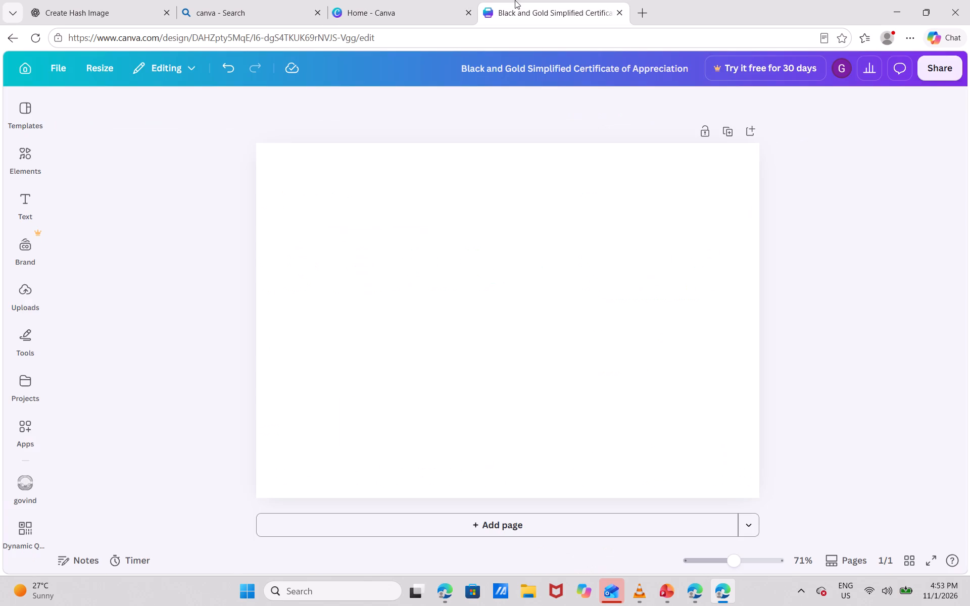
click(442, 16)
click(451, 411)
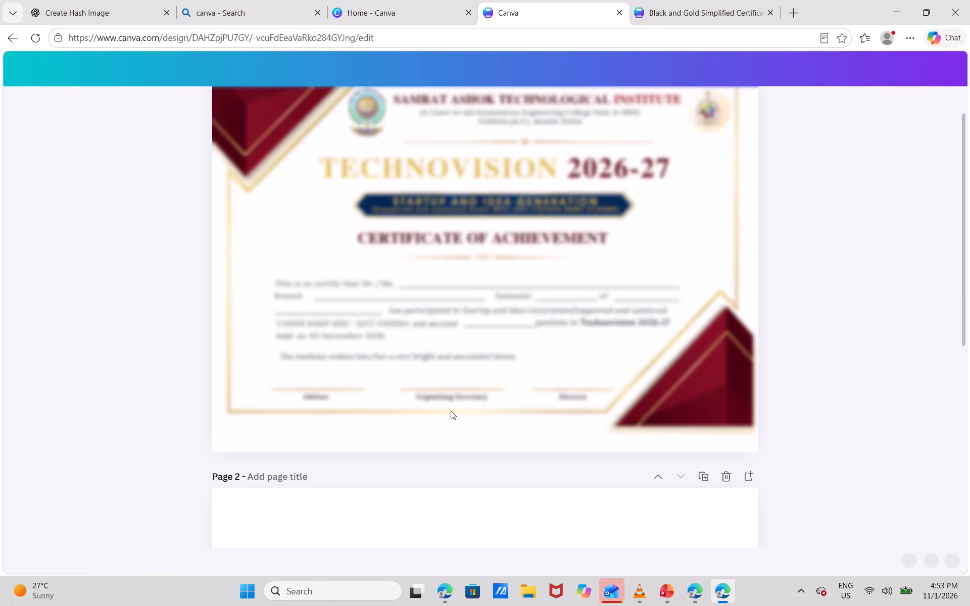
click(786, 197)
scroll(755, 202, up, 2)
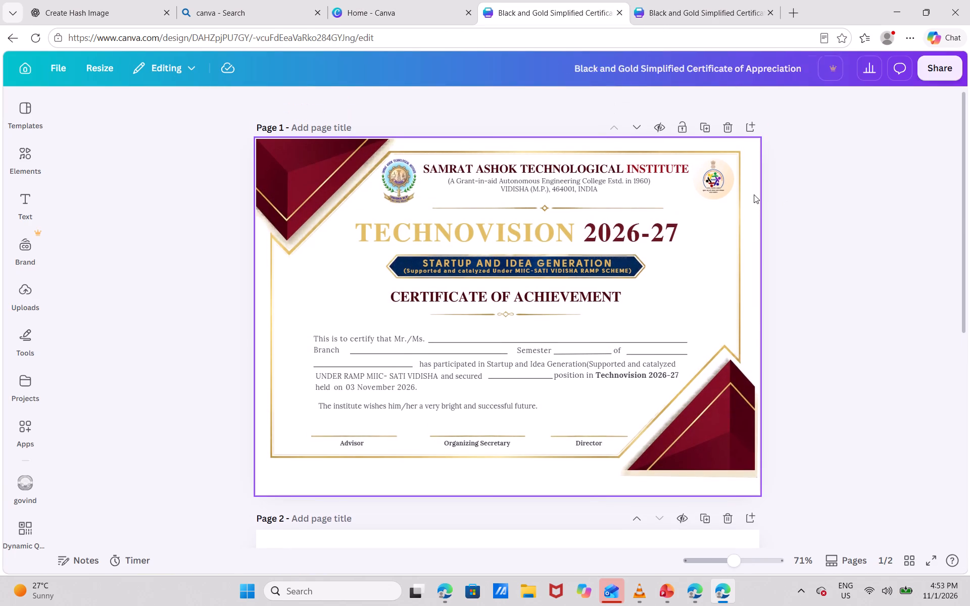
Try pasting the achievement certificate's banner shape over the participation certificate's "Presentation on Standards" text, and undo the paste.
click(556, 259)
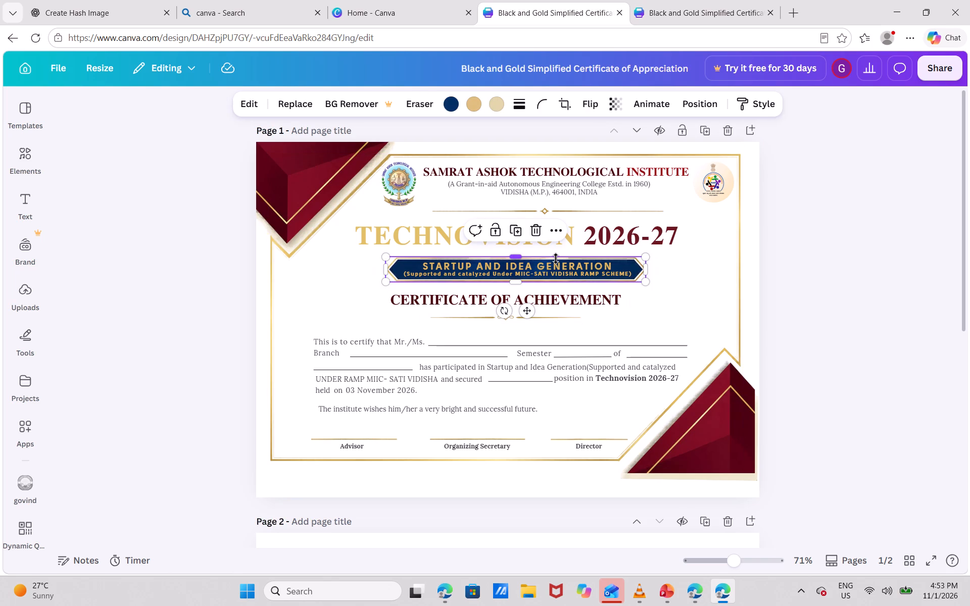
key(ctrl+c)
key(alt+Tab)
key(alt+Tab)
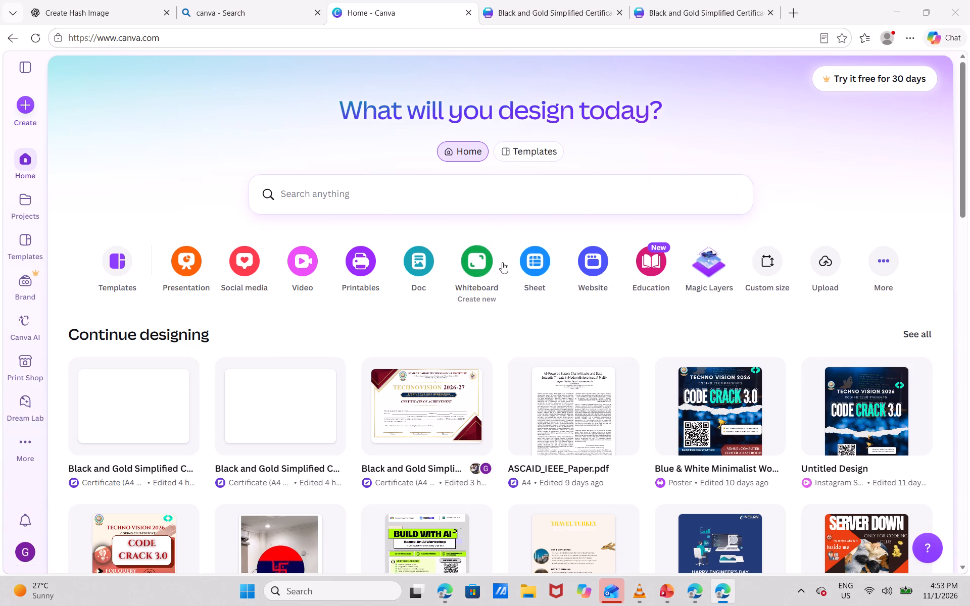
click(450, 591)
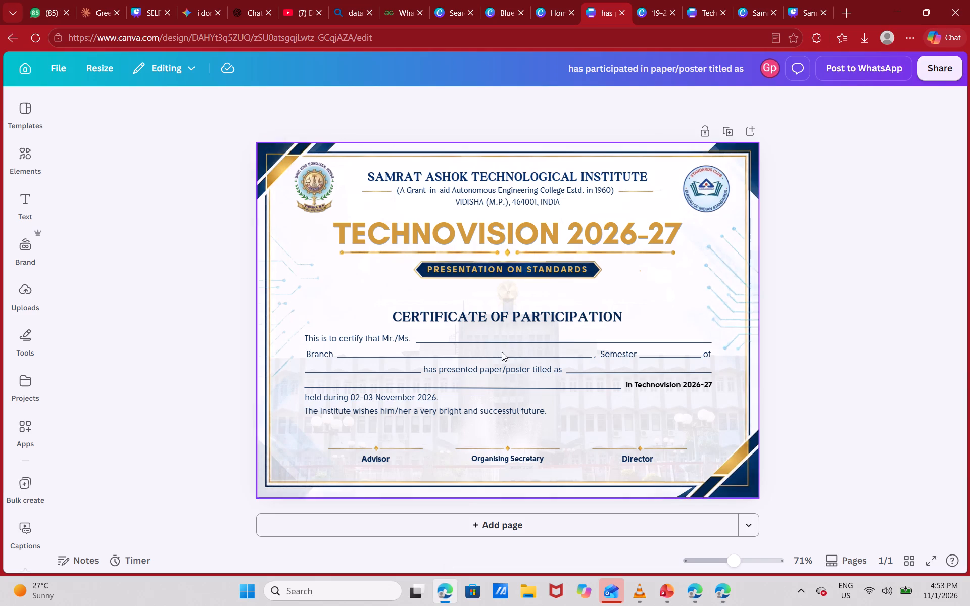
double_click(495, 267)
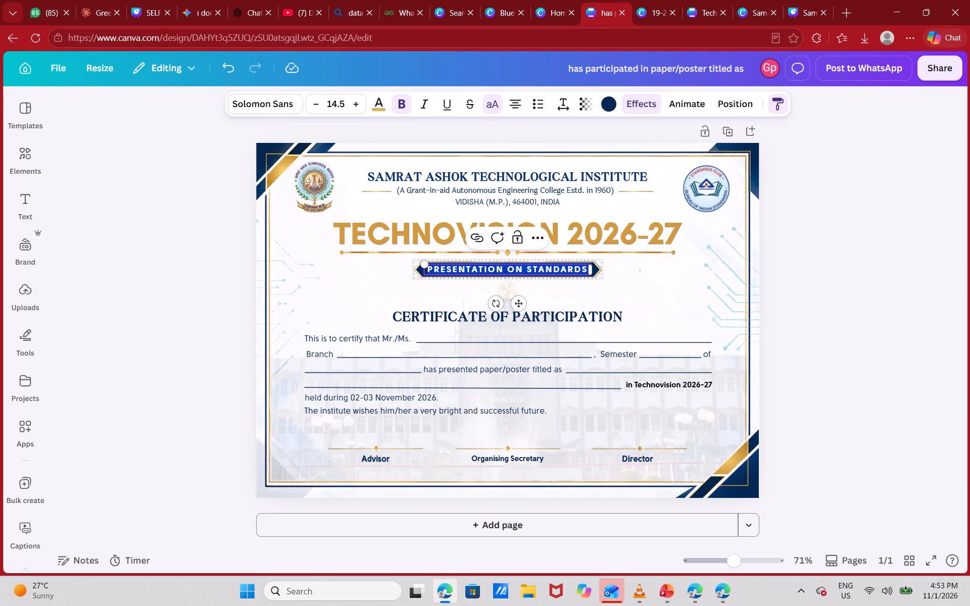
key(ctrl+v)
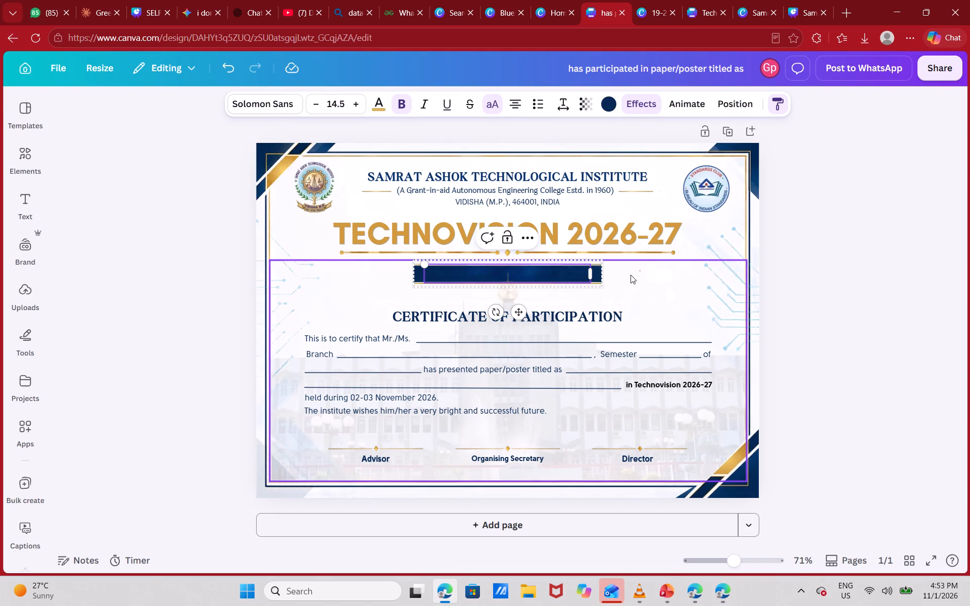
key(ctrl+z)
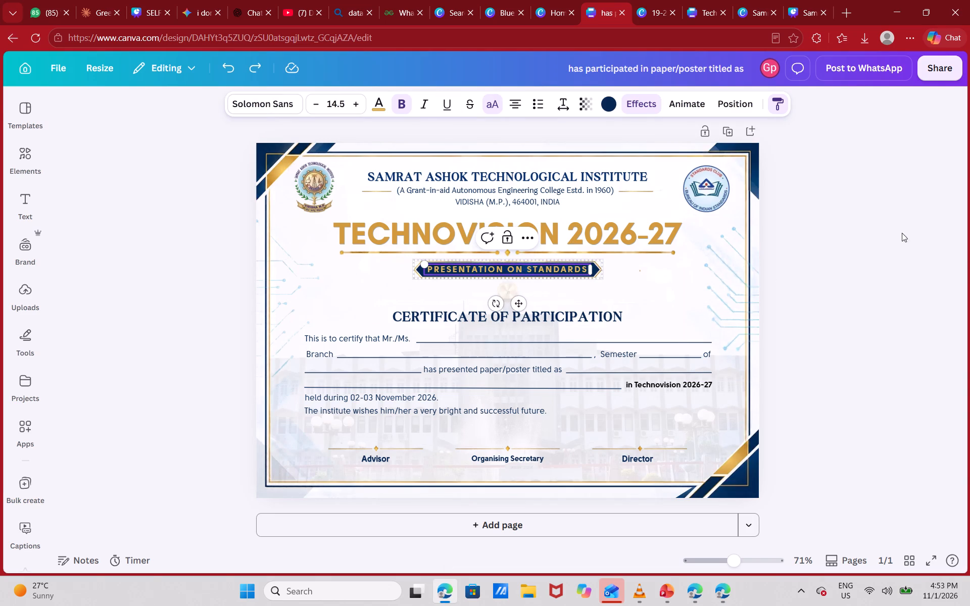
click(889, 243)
Replace "Presentation on Standards" with the copied banner text "STARTUP AND IDEA GENERATION (Supported and catalyzed Under MIIC-SATI VIDISHA RAMP SCHEME)".
key(alt+Tab)
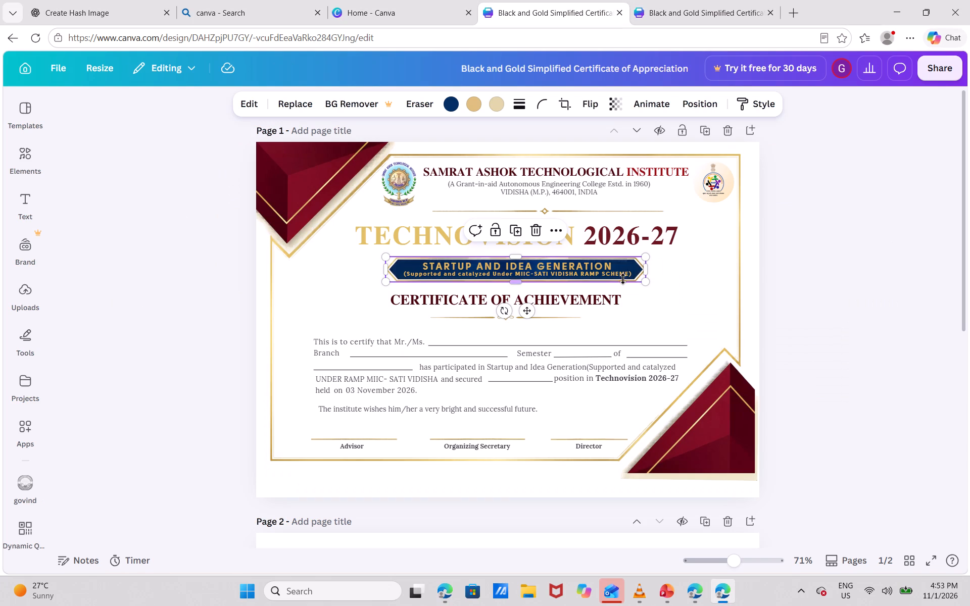
double_click(617, 275)
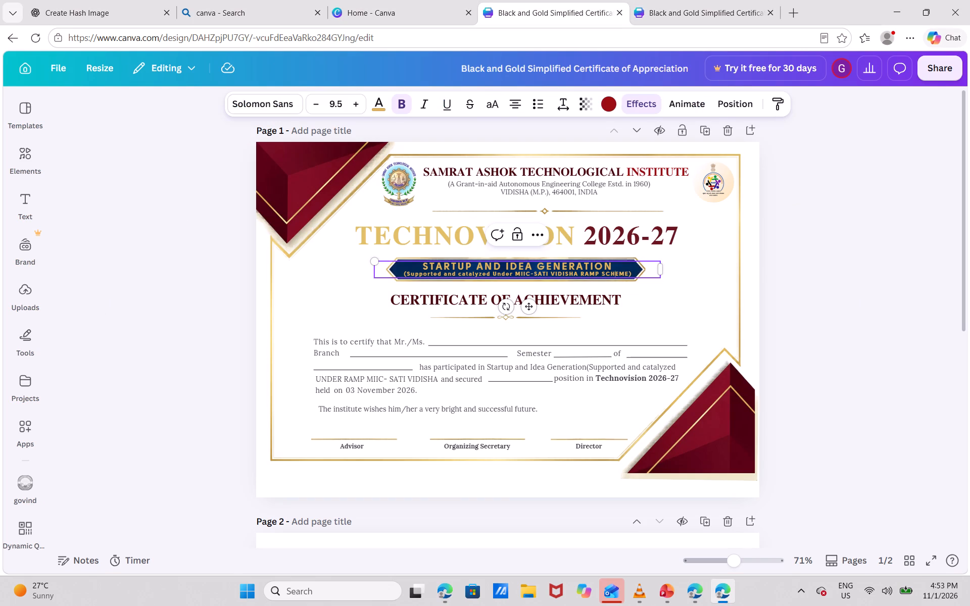
key(ctrl+a)
key(ctrl+c)
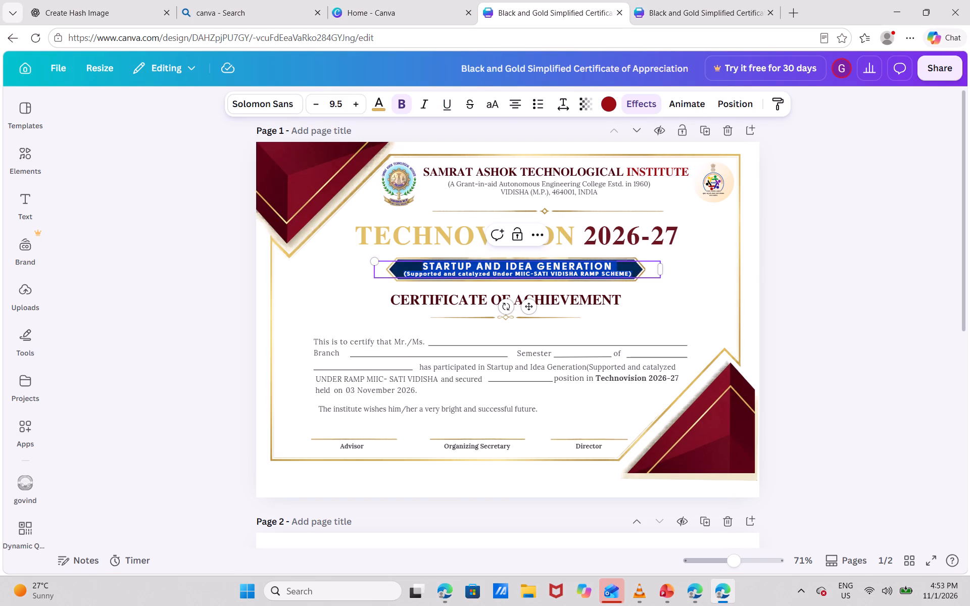
key(alt+Tab)
double_click(495, 264)
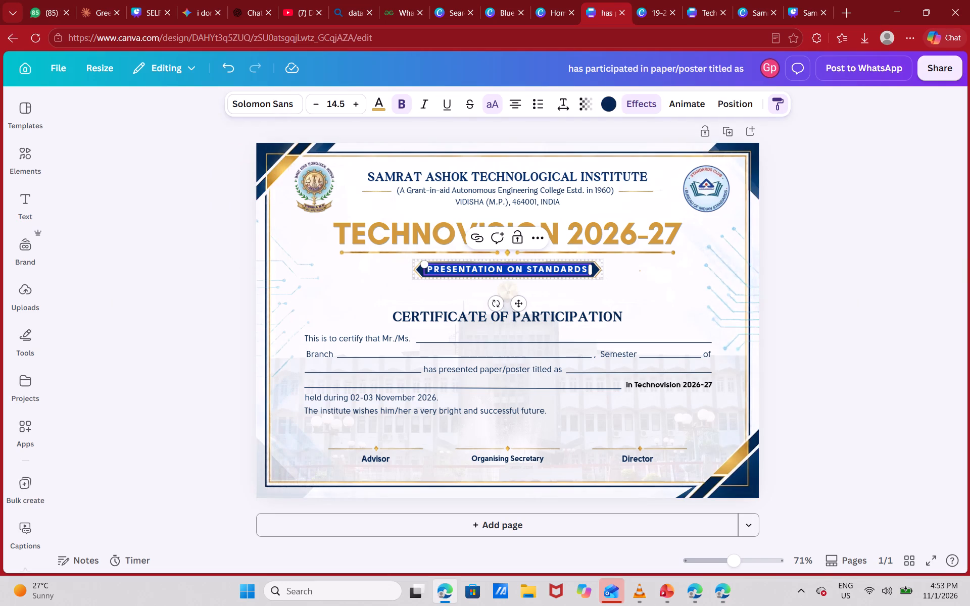
key(ctrl+v)
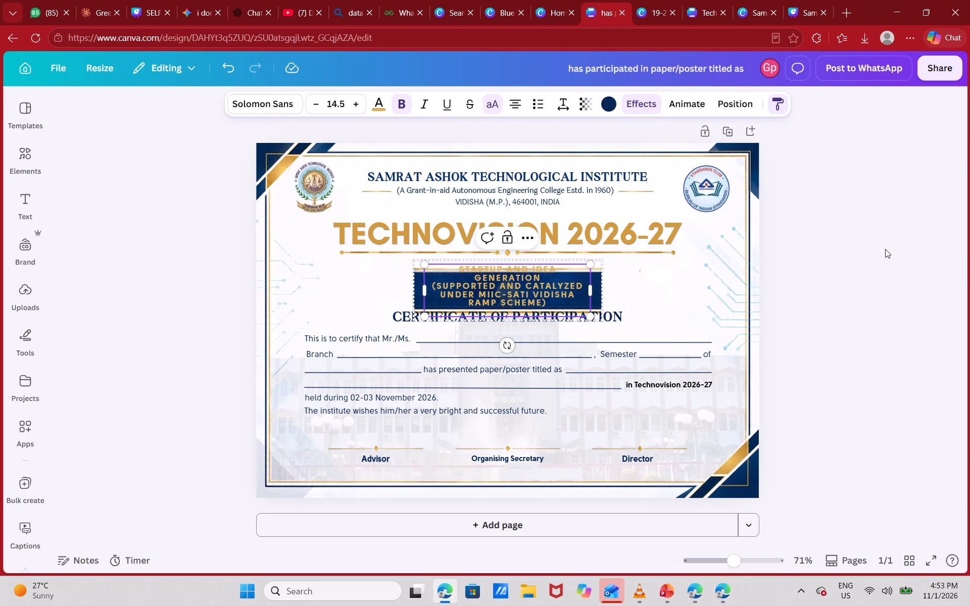
click(885, 249)
Widen the grouped banner to roughly the width of the TECHNOVISION 2026-27 title and centre it beneath the title.
click(553, 295)
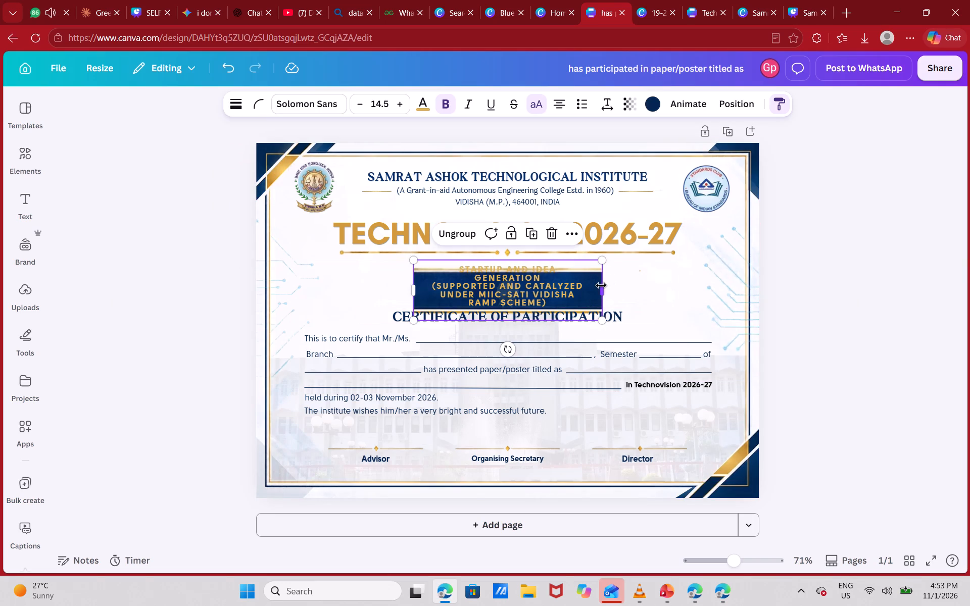
drag(602, 286, 762, 268)
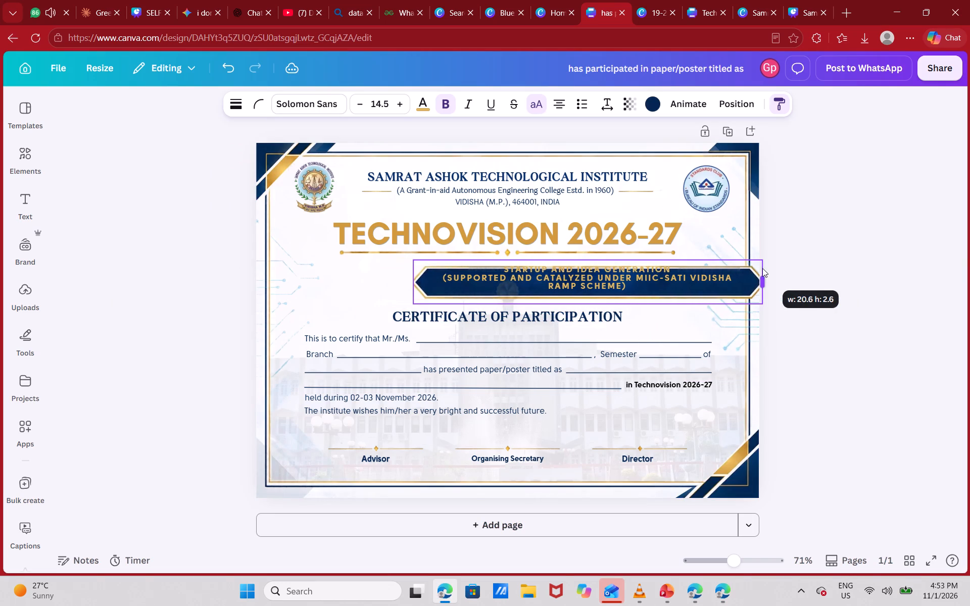
drag(762, 268, 772, 271)
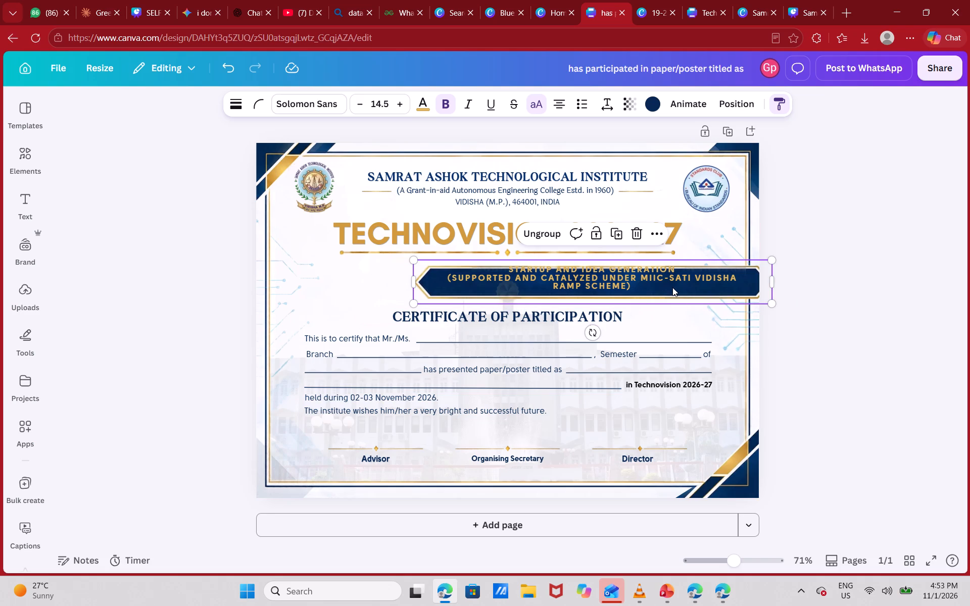
drag(672, 287, 588, 290)
Shift the Startup and Idea Generation text slightly down inside the banner and widen its text box.
click(599, 283)
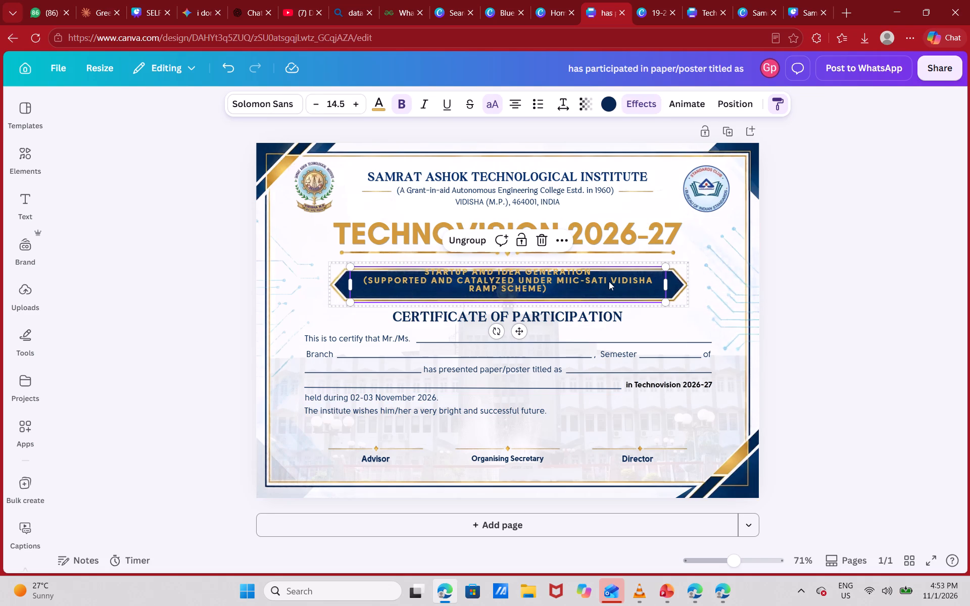
drag(602, 288, 605, 293)
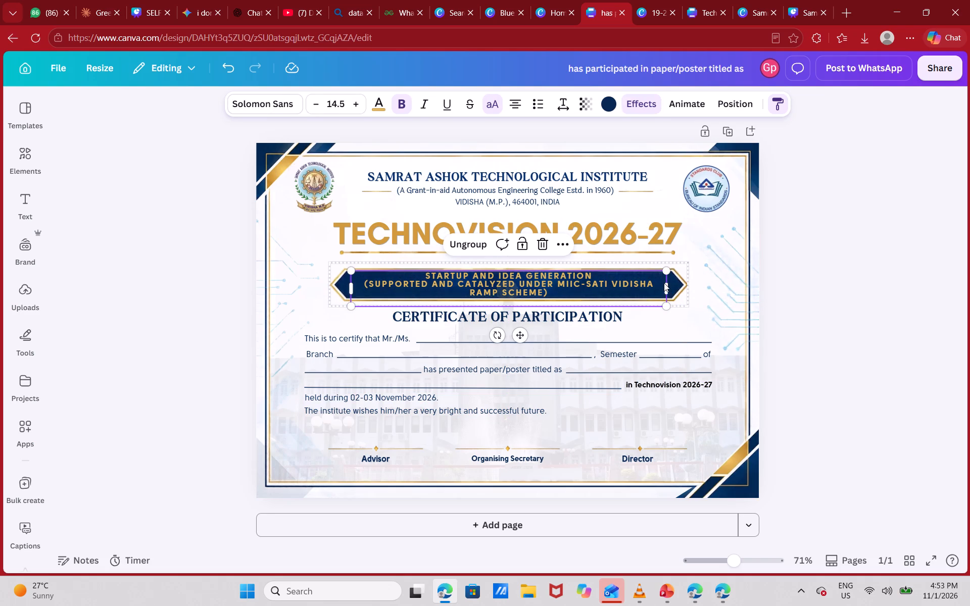
drag(666, 284, 709, 278)
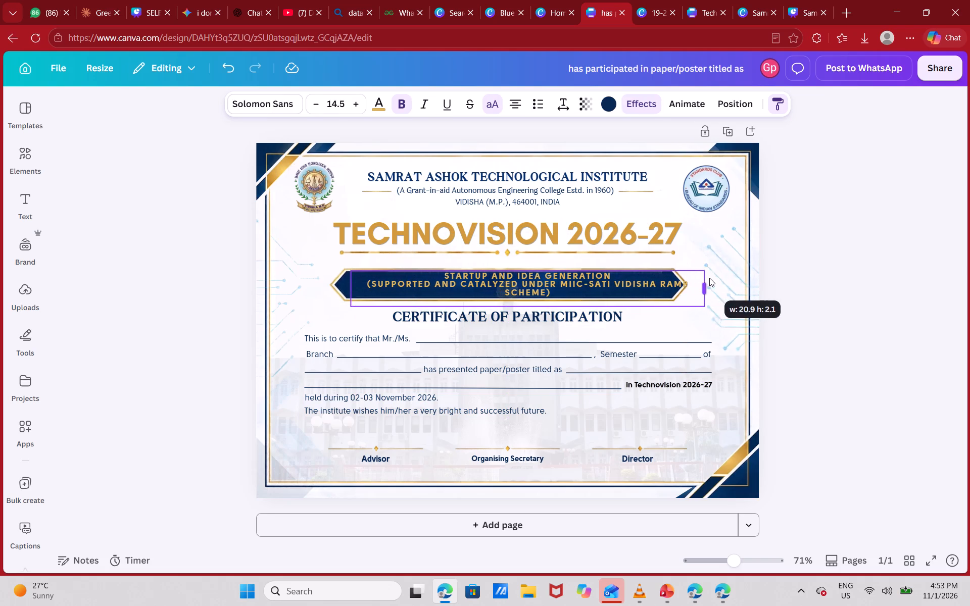
drag(709, 278, 691, 279)
Switch to the achievement certificate and group its banner shape with the "STARTUP AND IDEA GENERATION" text.
key(alt+Tab)
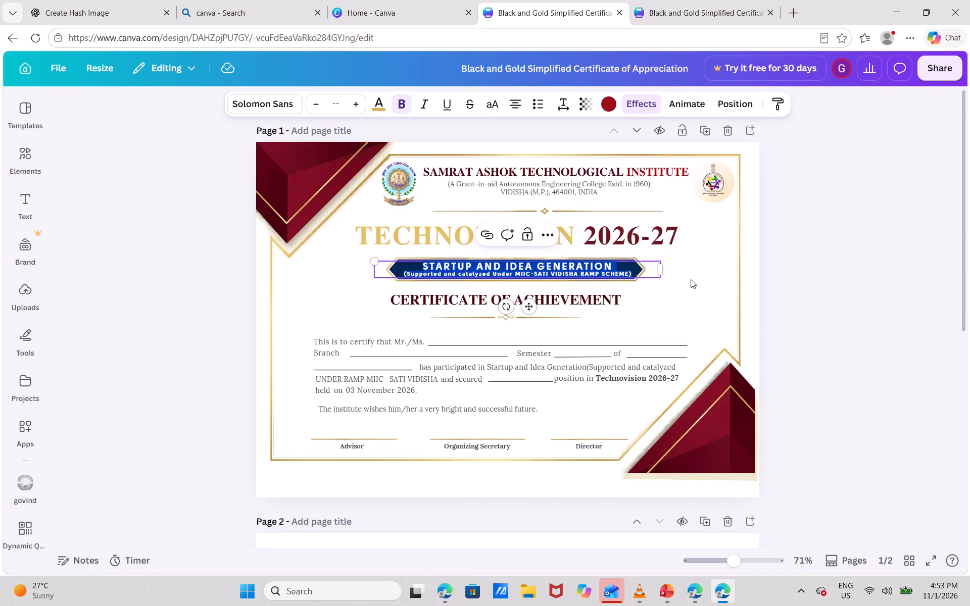
click(782, 241)
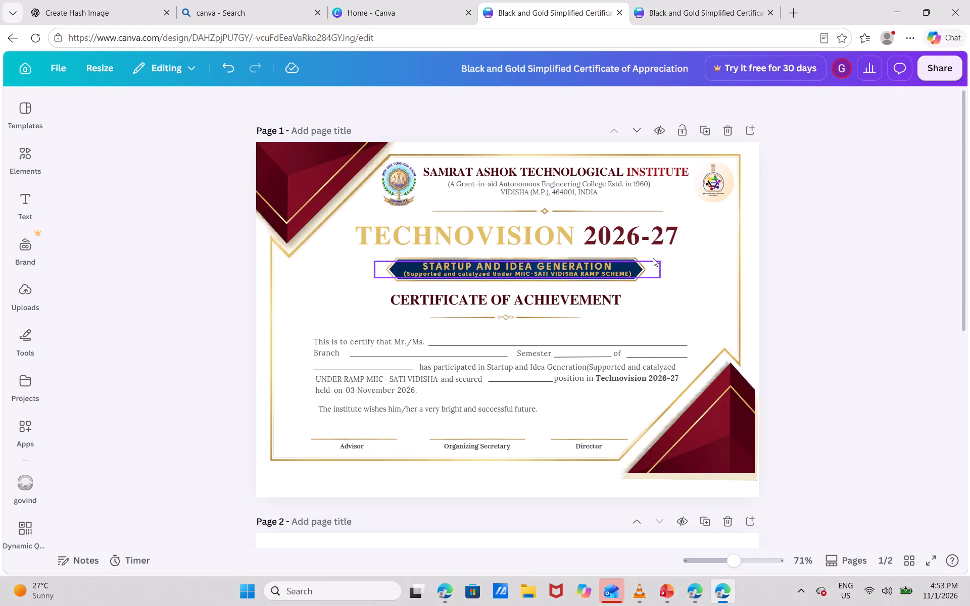
click(641, 269)
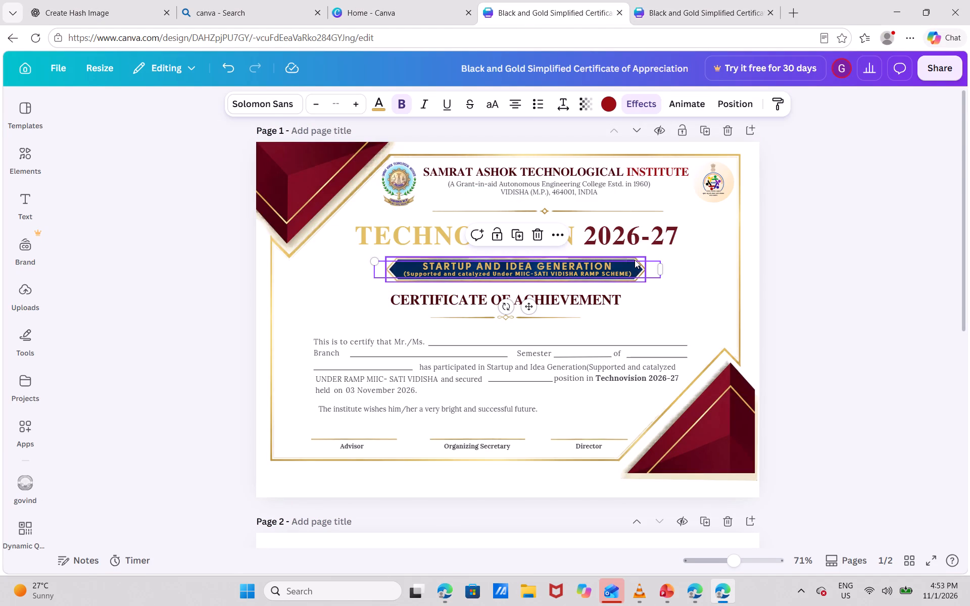
shift+click(635, 260)
click(478, 228)
click(911, 183)
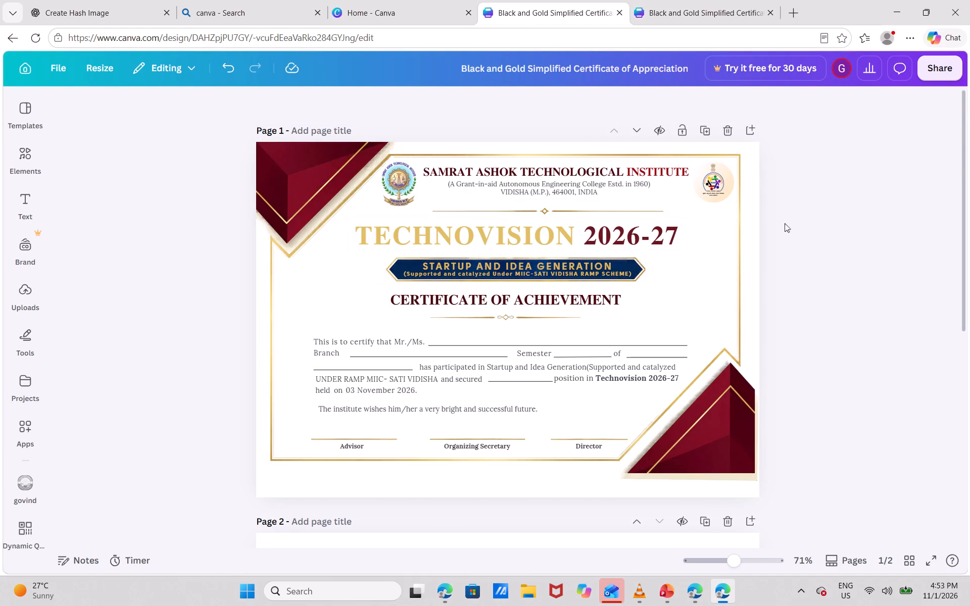
Copy the grouped banner from the achievement certificate into the participation certificate and delete the old, wider banner group there.
click(607, 266)
key(ctrl+c)
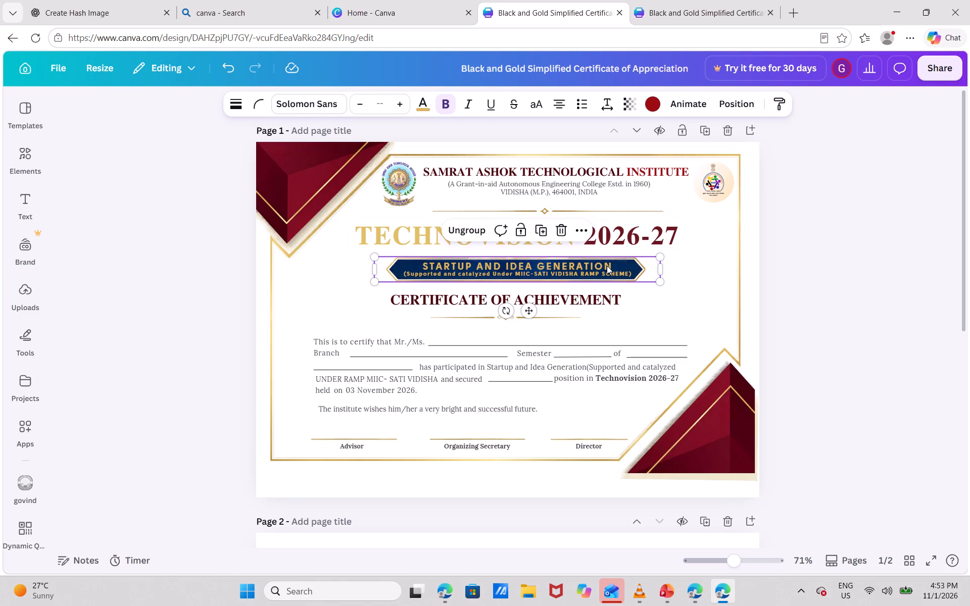
key(alt+Tab)
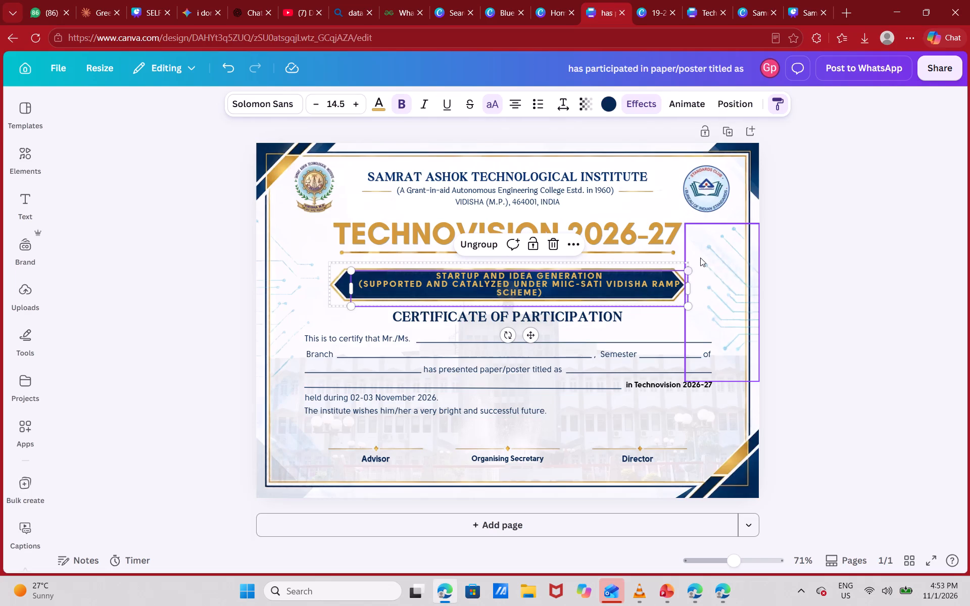
key(ctrl+v)
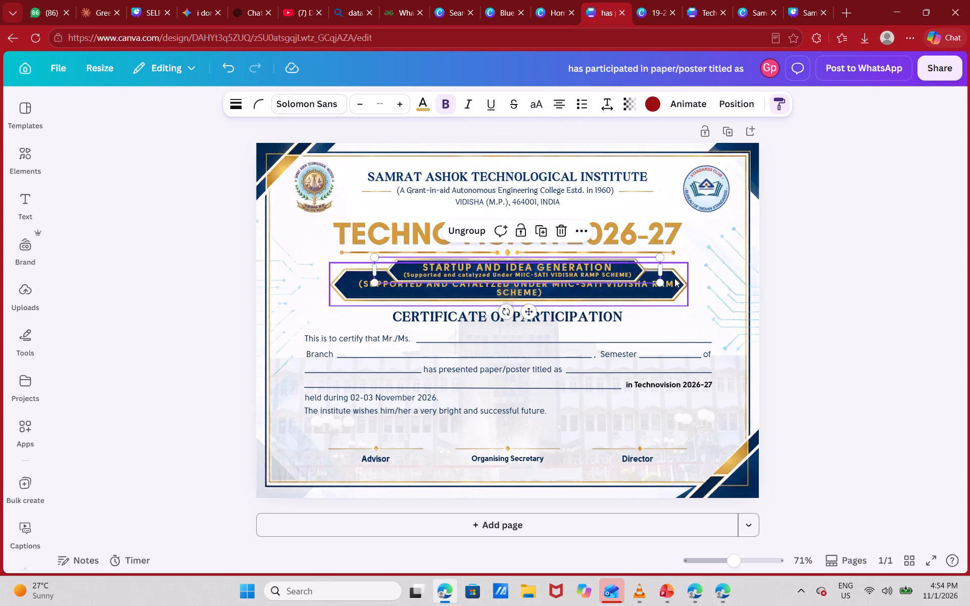
click(672, 282)
key(BackSpace)
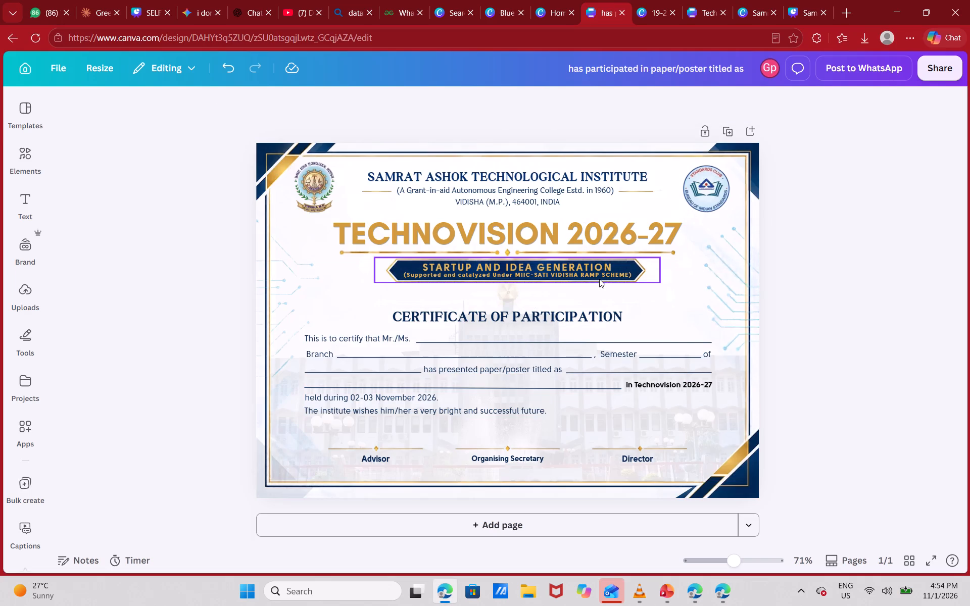
Position the pasted banner between the gold divider and "CERTIFICATE OF PARTICIPATION", and align it to the horizontal centre of the page.
click(599, 279)
key(Down)
key(Down)
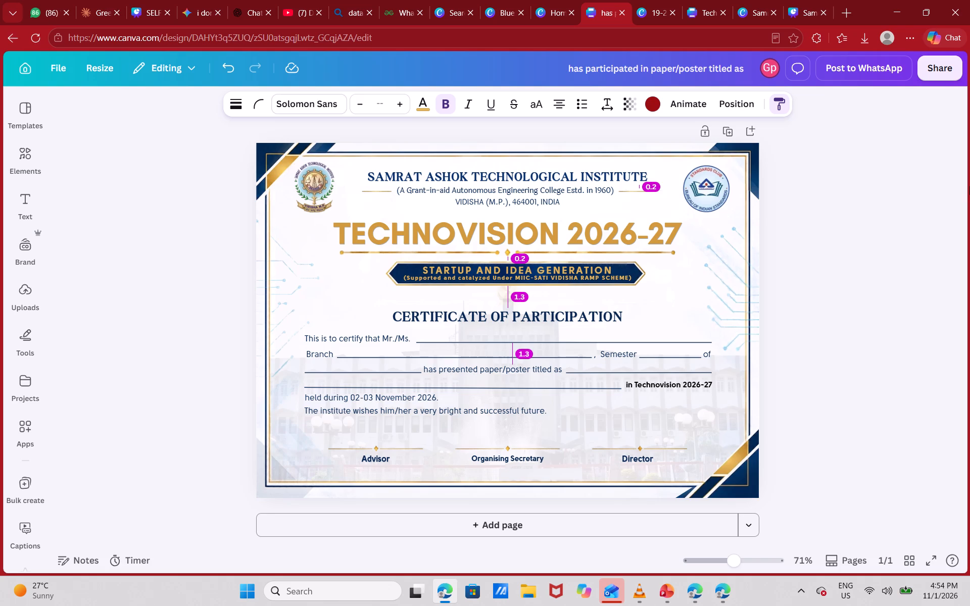
key(Down)
key(Down)
key(Down)
key(Down)
key(Down)
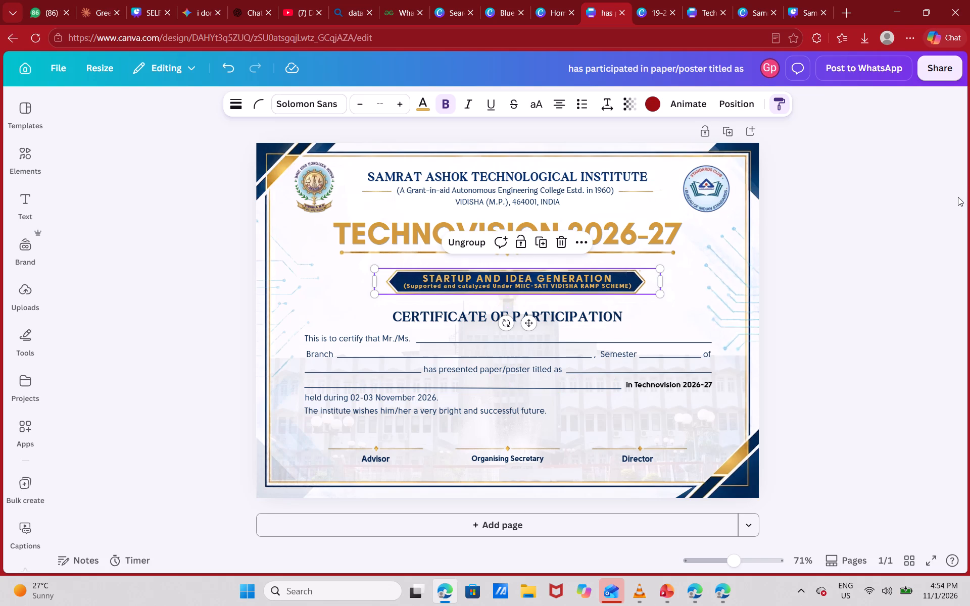
click(842, 236)
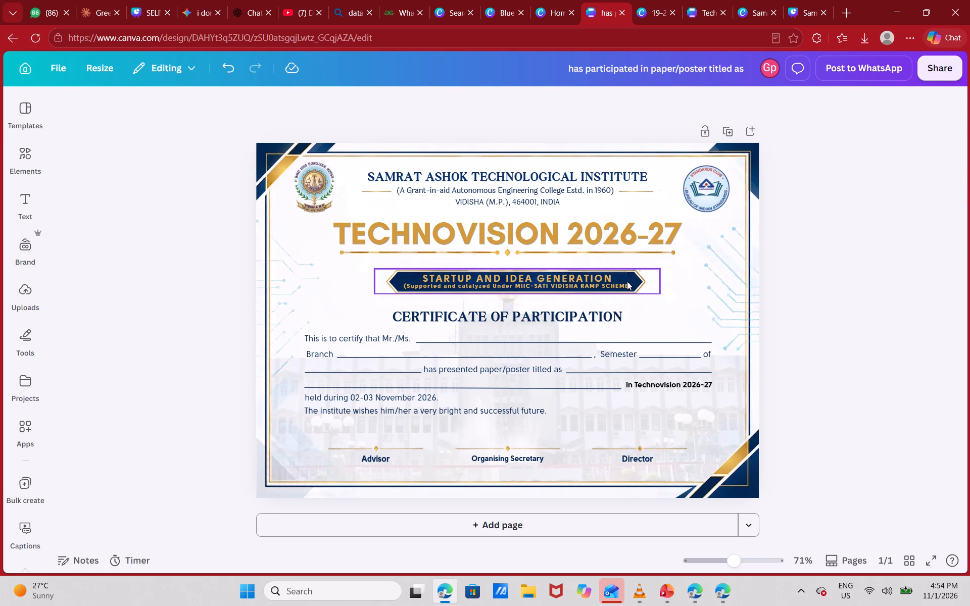
drag(625, 281, 603, 243)
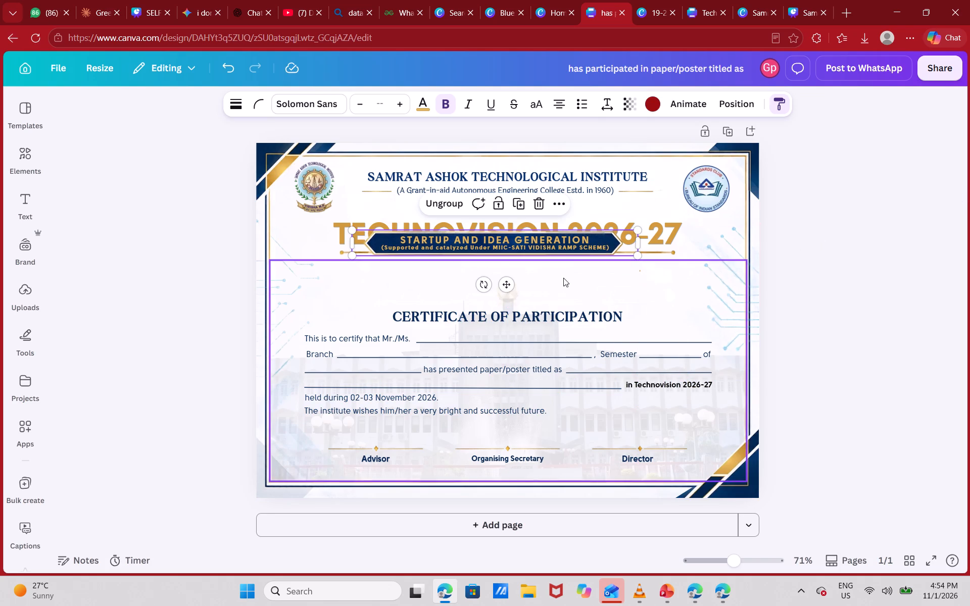
click(507, 300)
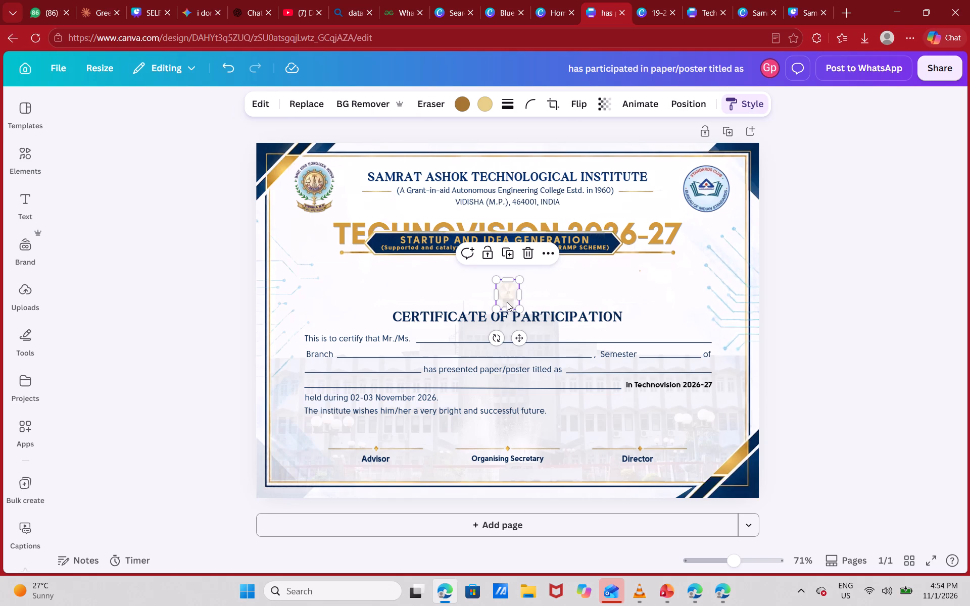
drag(597, 240, 611, 280)
right_click(611, 280)
click(681, 344)
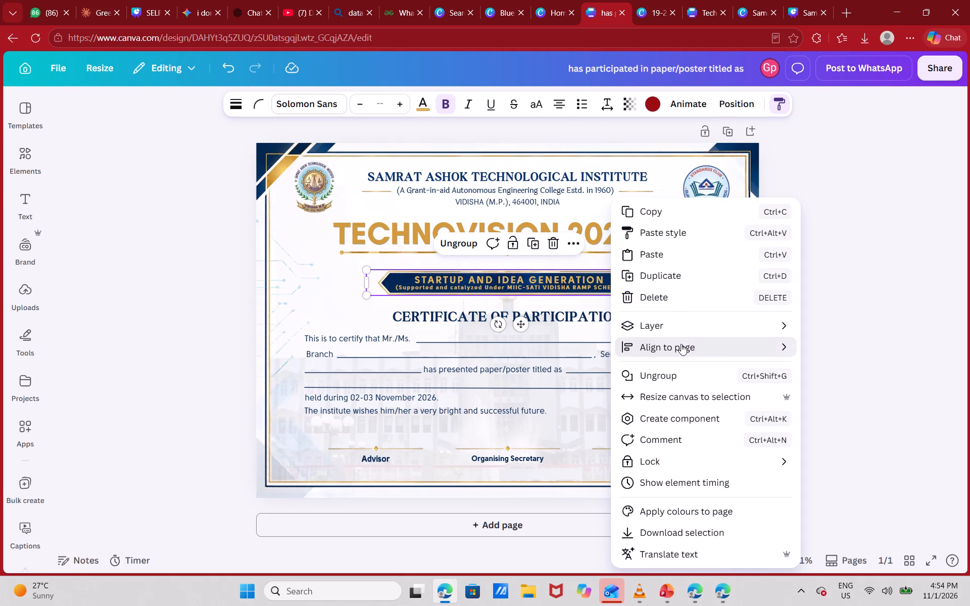
click(835, 367)
click(847, 265)
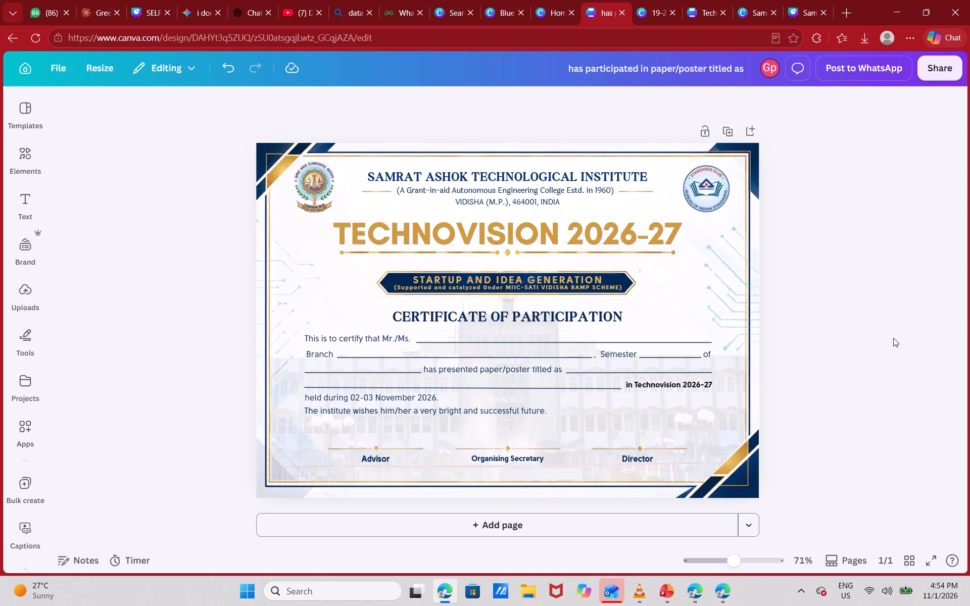
Copy the achievement certificate's round logo beside the institute name, paste it into the participation certificate, and delete the Standards Club logo.
key(alt+Tab)
key(alt+Tab)
key(alt+Tab)
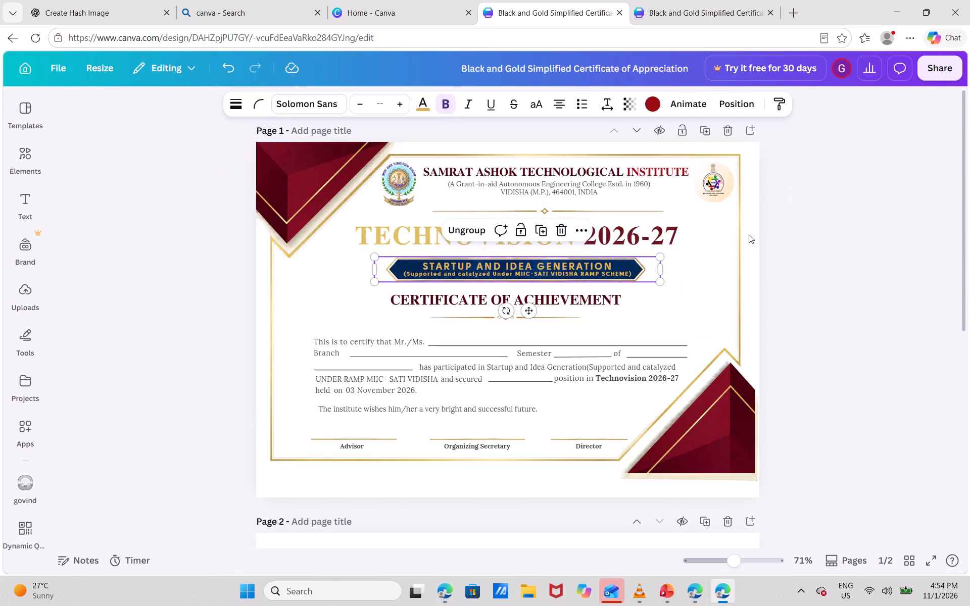
click(718, 192)
key(ctrl+c)
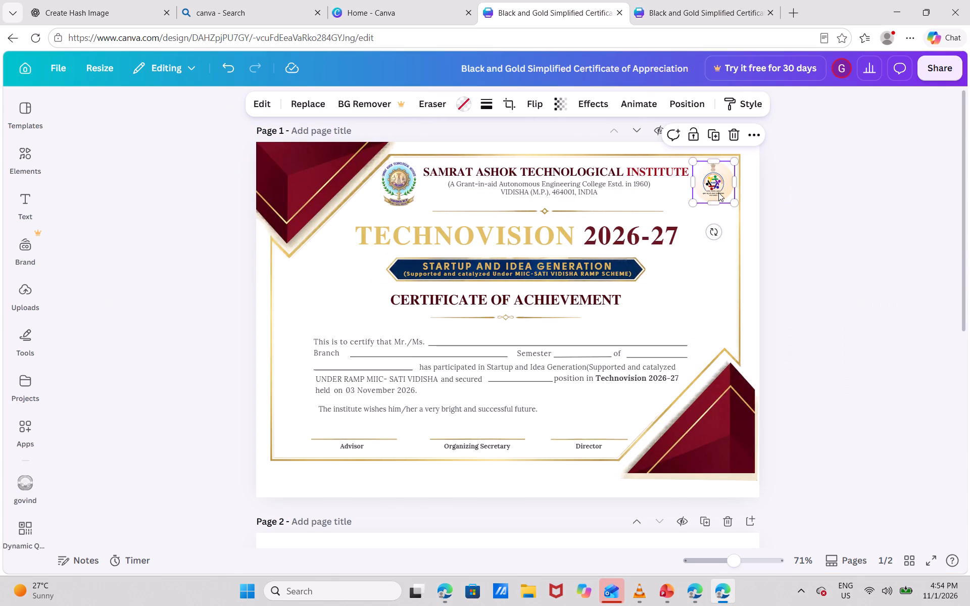
key(alt+Tab)
click(707, 184)
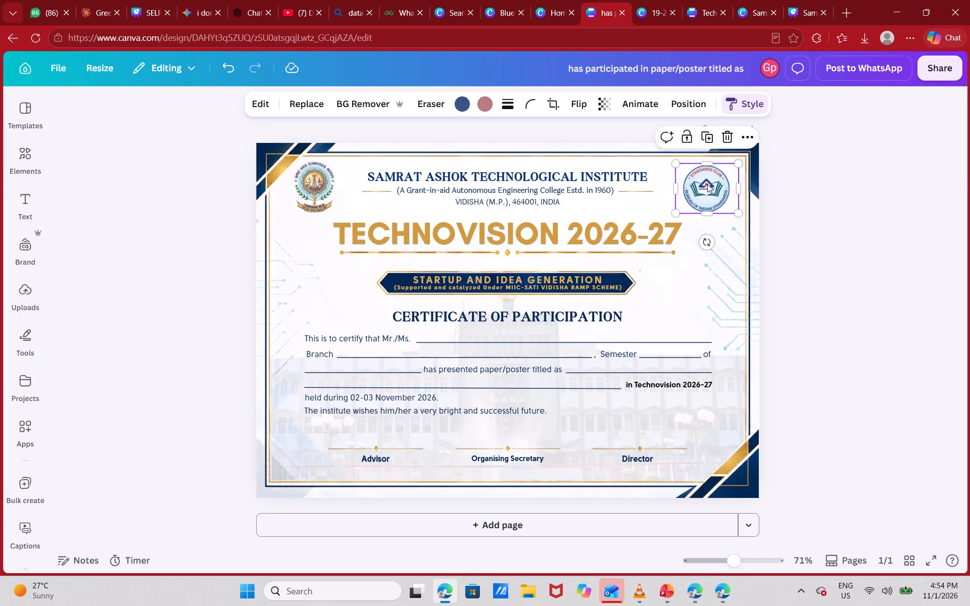
key(ctrl+v)
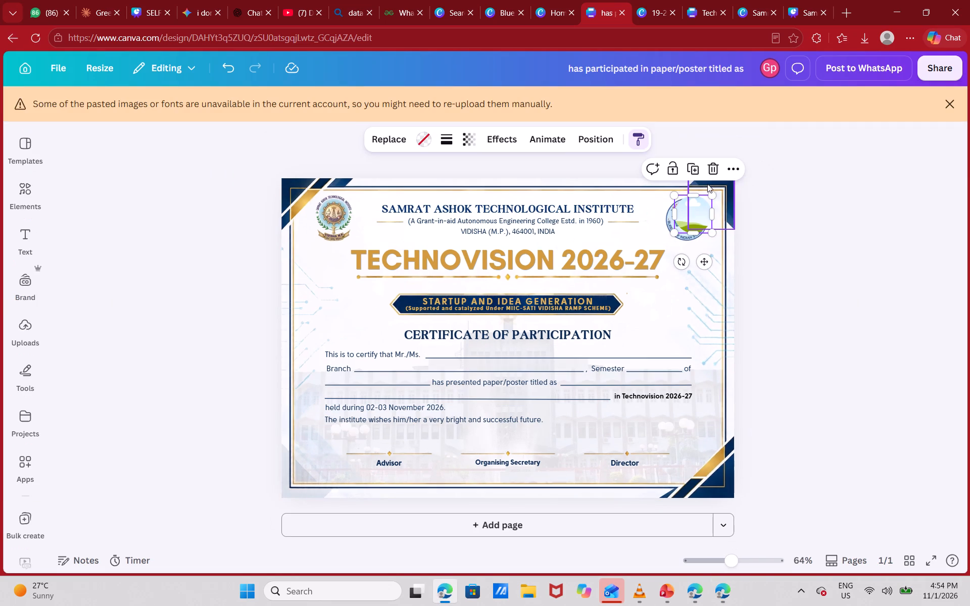
click(687, 241)
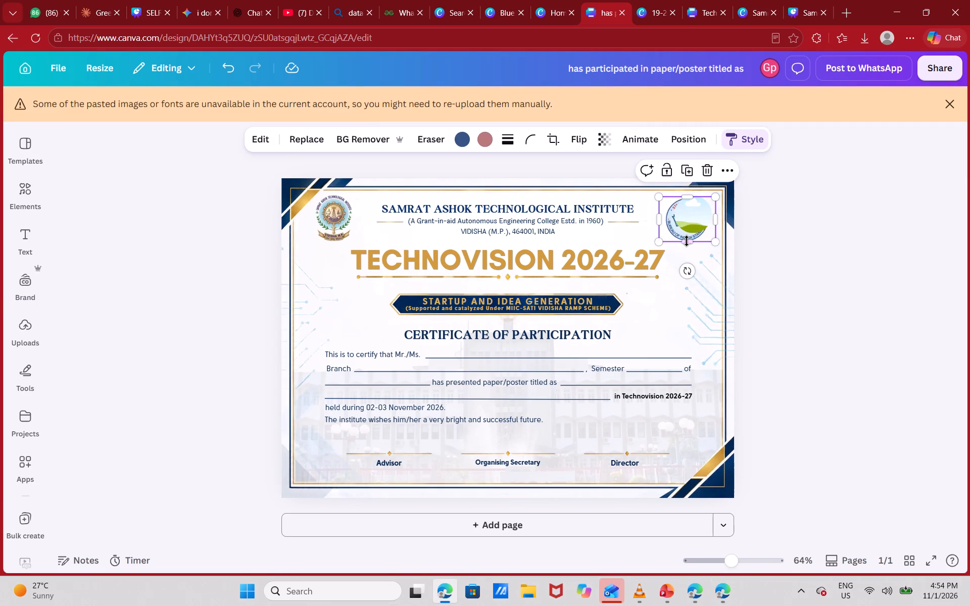
key(BackSpace)
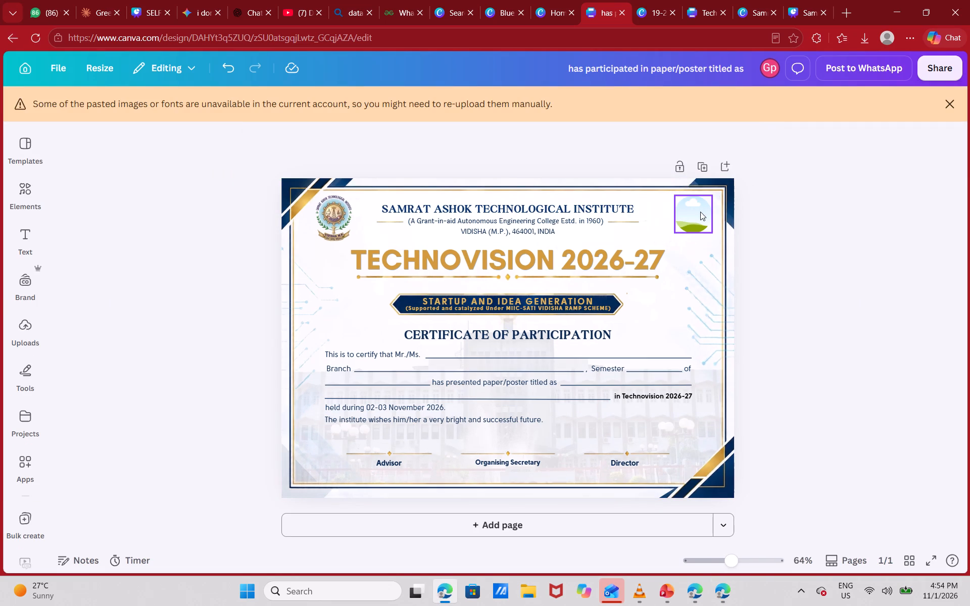
Move the round logo beside the achievement certificate's institute name slightly lower, copy it, and paste it again into the participation certificate.
key(alt+Tab)
click(718, 180)
drag(717, 185, 722, 210)
key(ctrl+c)
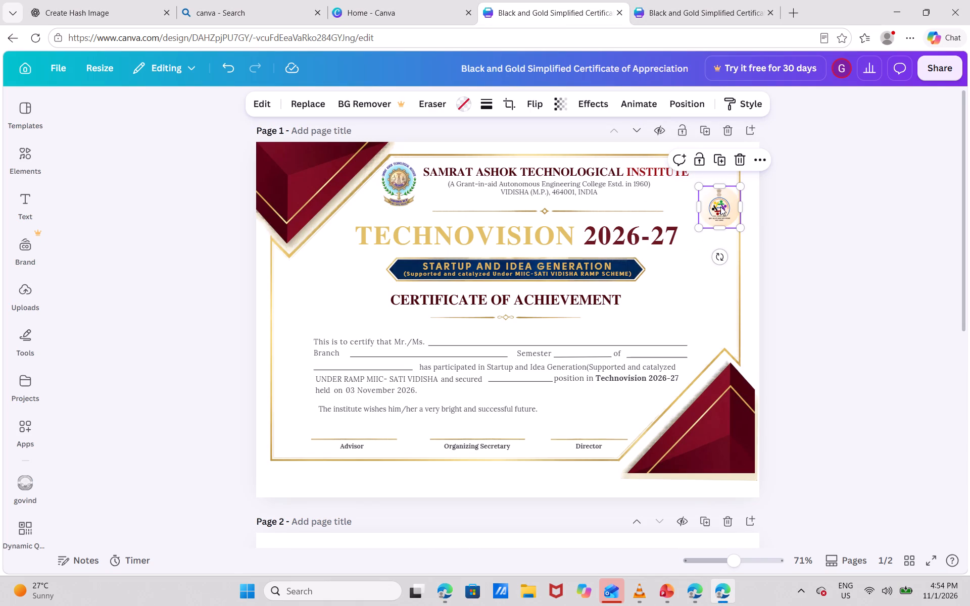
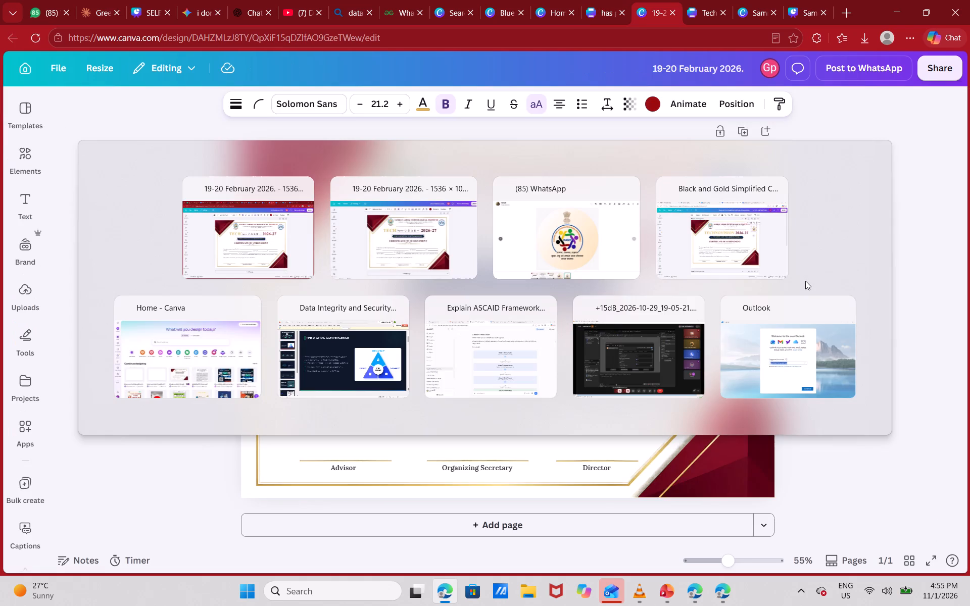
Switch to the achievement certificate and group its body text, from "This is to certify that Mr./Ms." through the closing wish, with the blank lines.
key(alt+Tab)
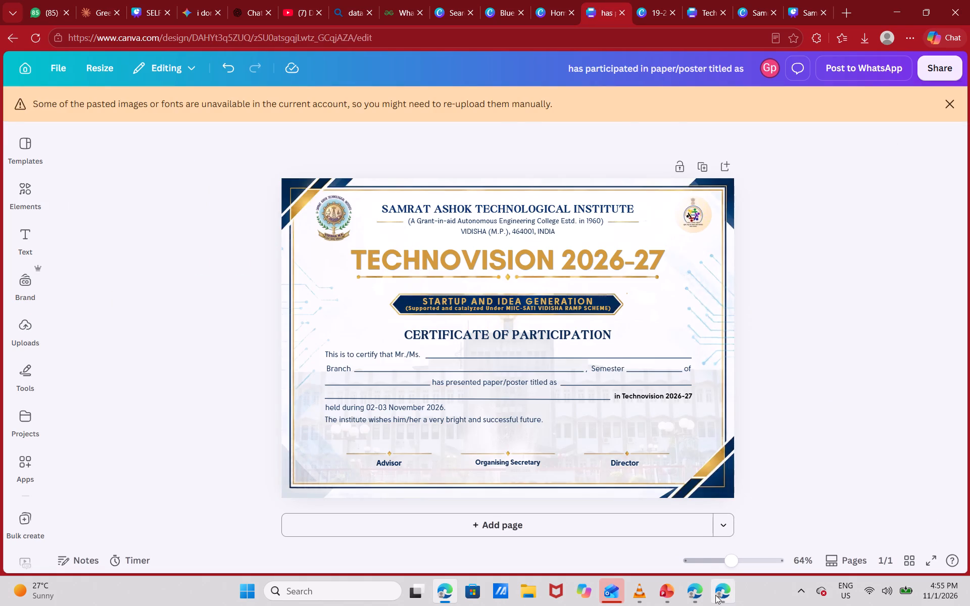
click(715, 595)
click(843, 376)
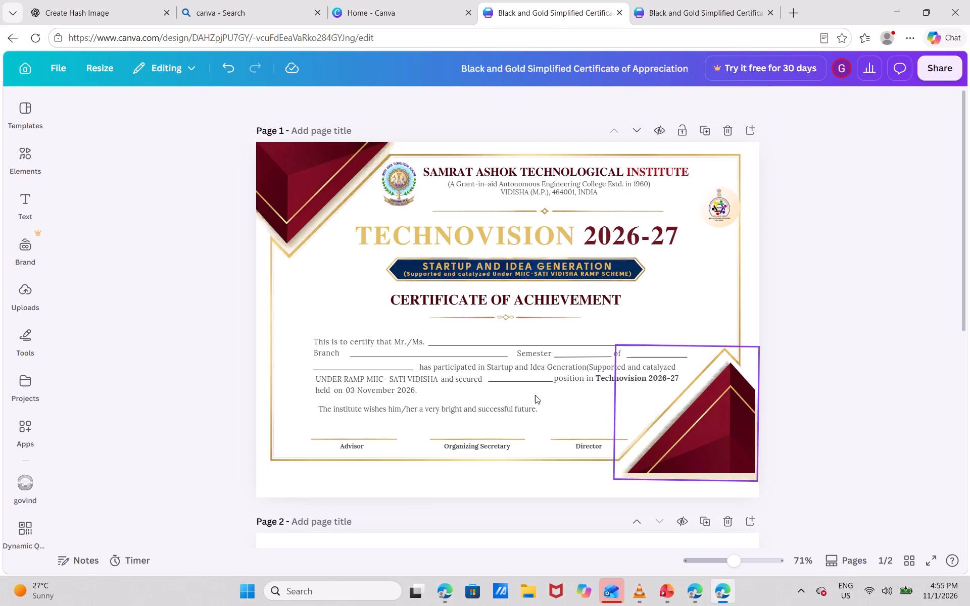
click(389, 338)
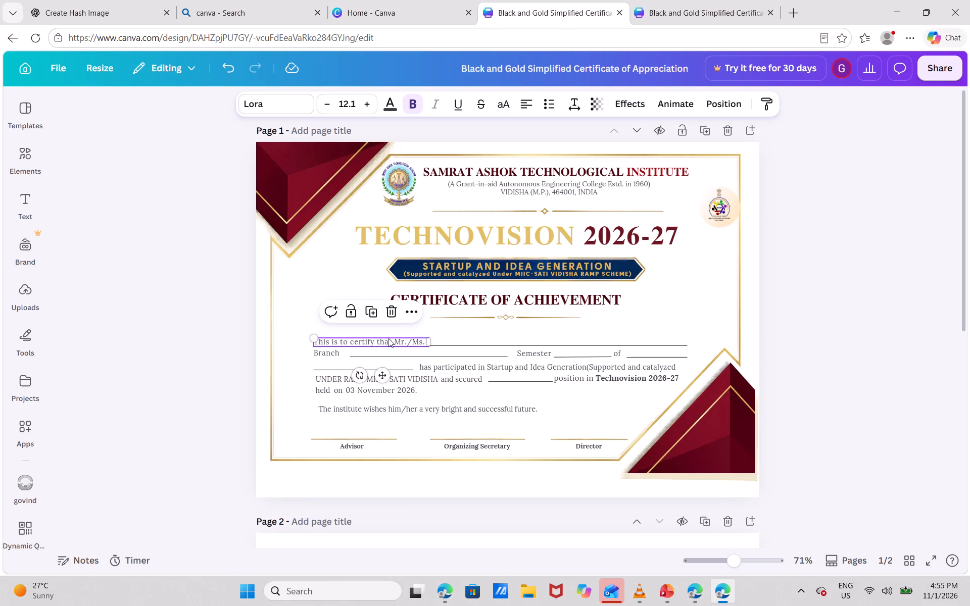
shift+click(448, 343)
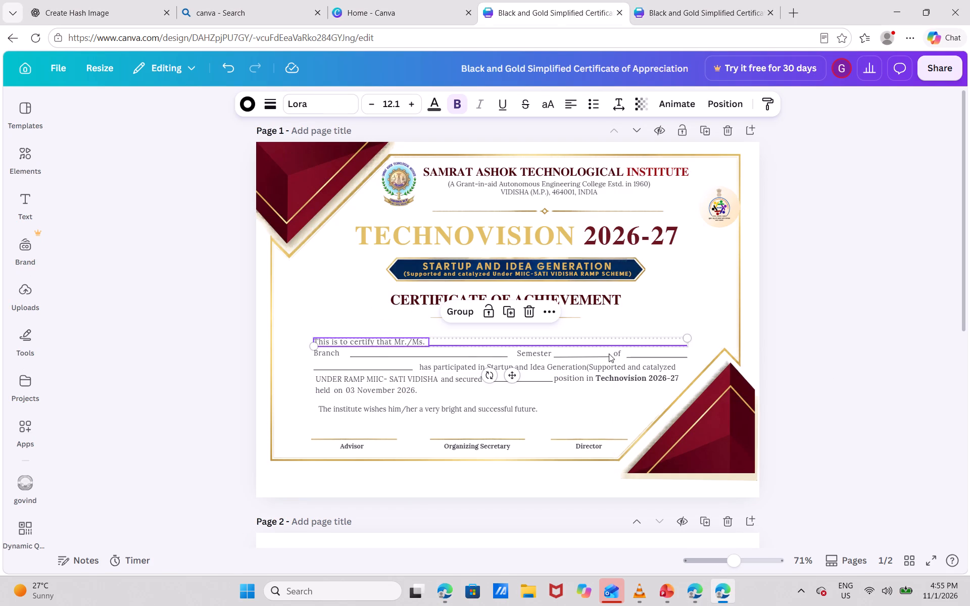
shift+click(331, 355)
shift+click(376, 355)
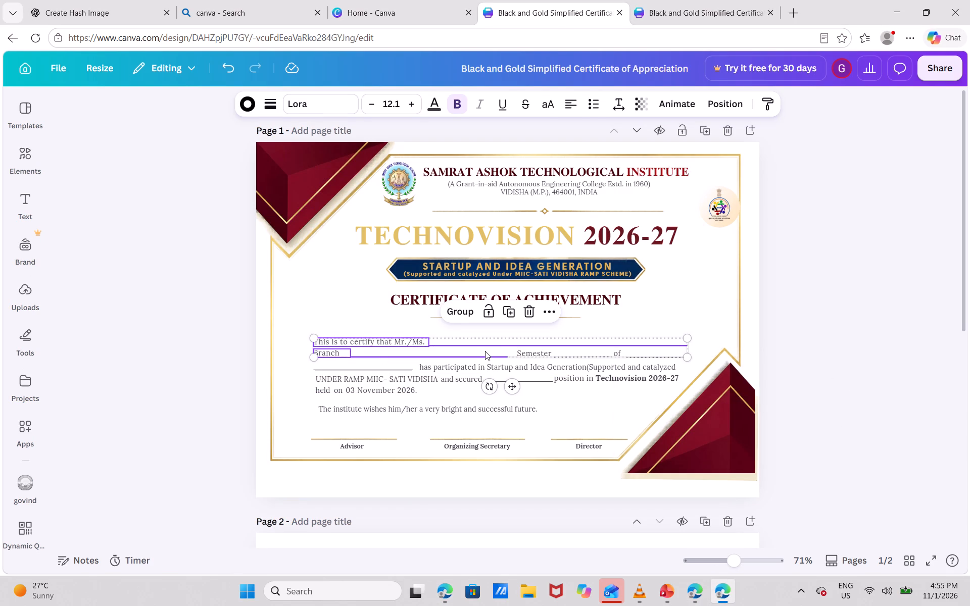
shift+click(525, 351)
shift+click(529, 353)
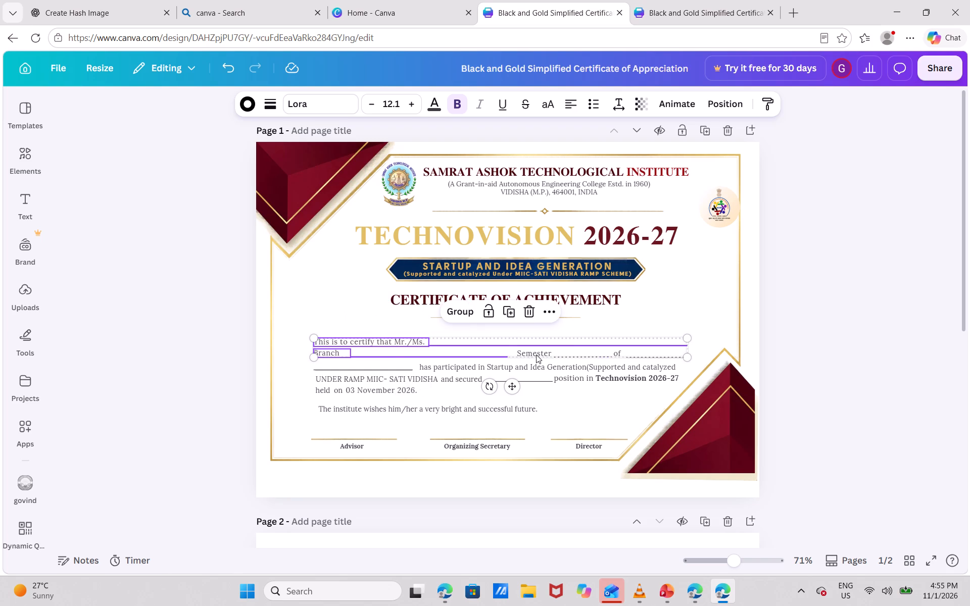
shift+click(536, 355)
shift+click(542, 355)
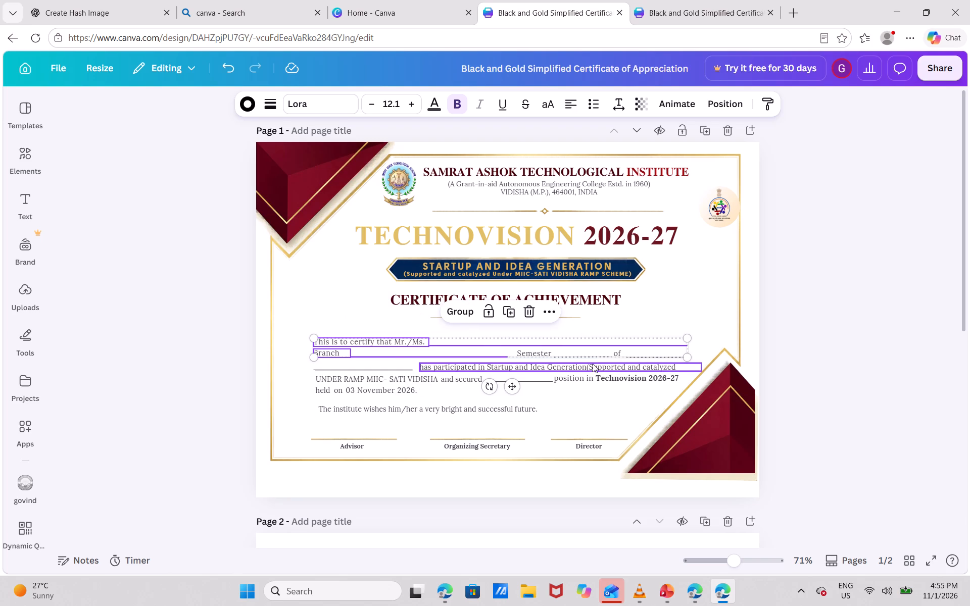
shift+click(593, 364)
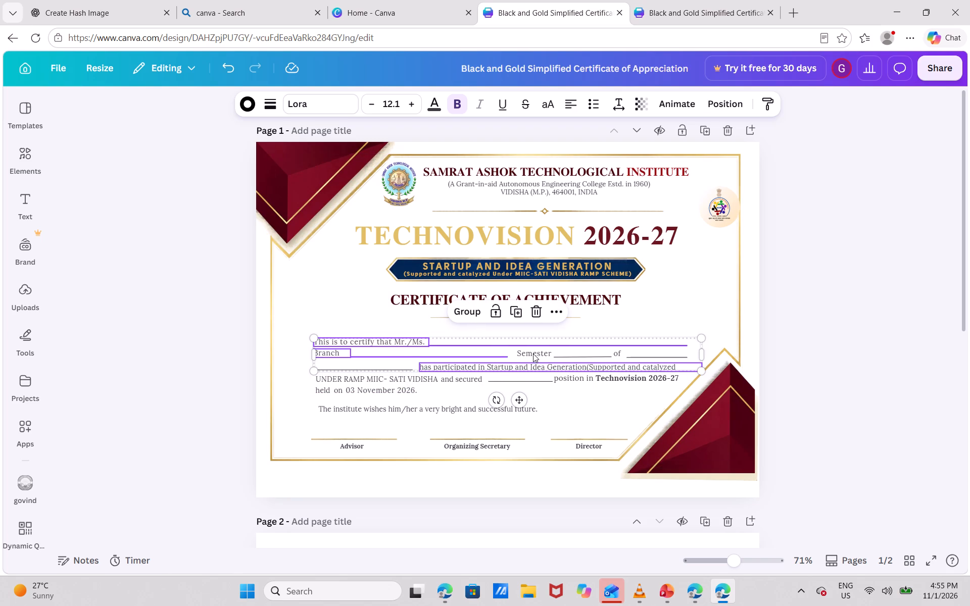
shift+click(531, 358)
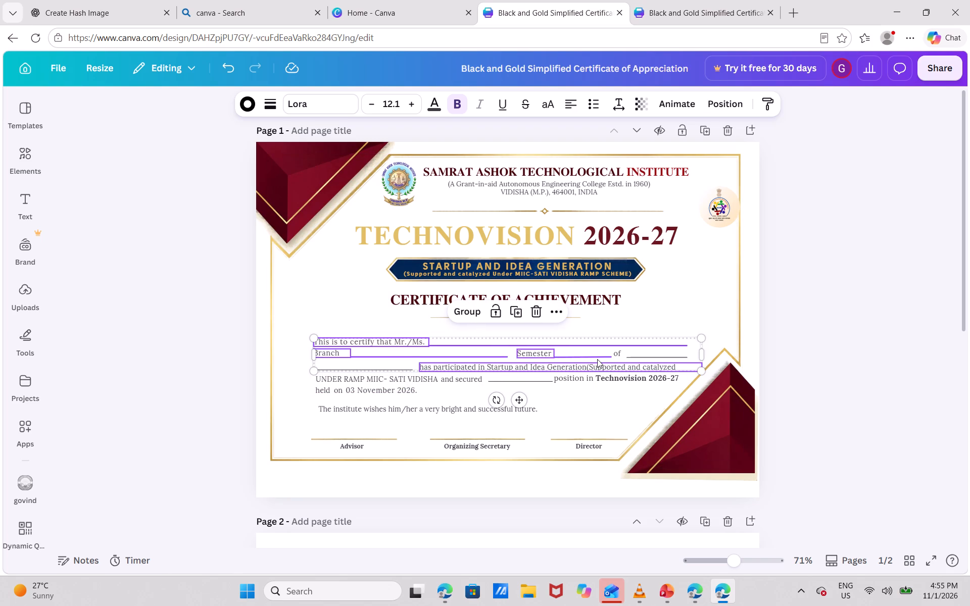
shift+click(597, 359)
shift+click(619, 356)
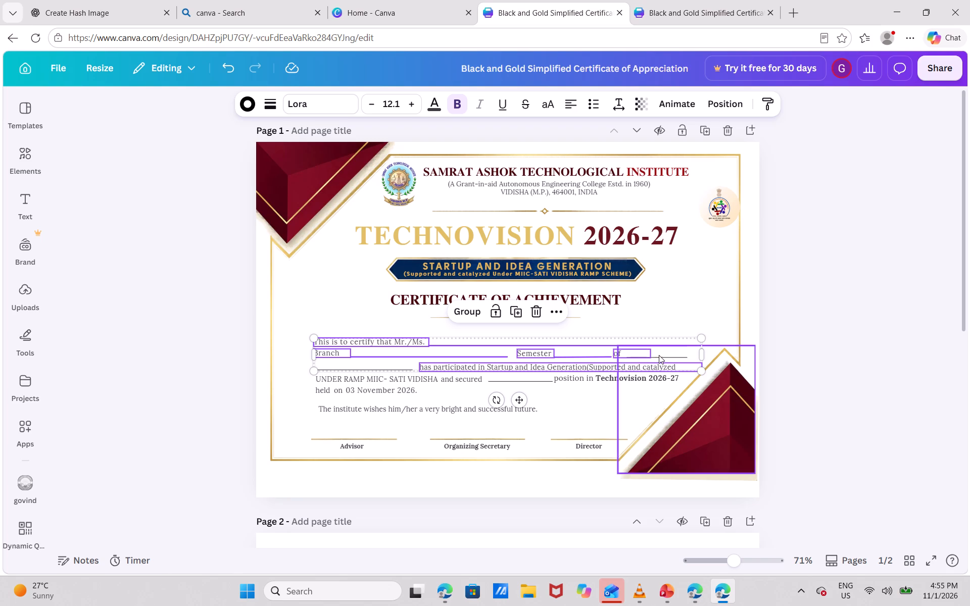
shift+click(659, 356)
shift+click(376, 375)
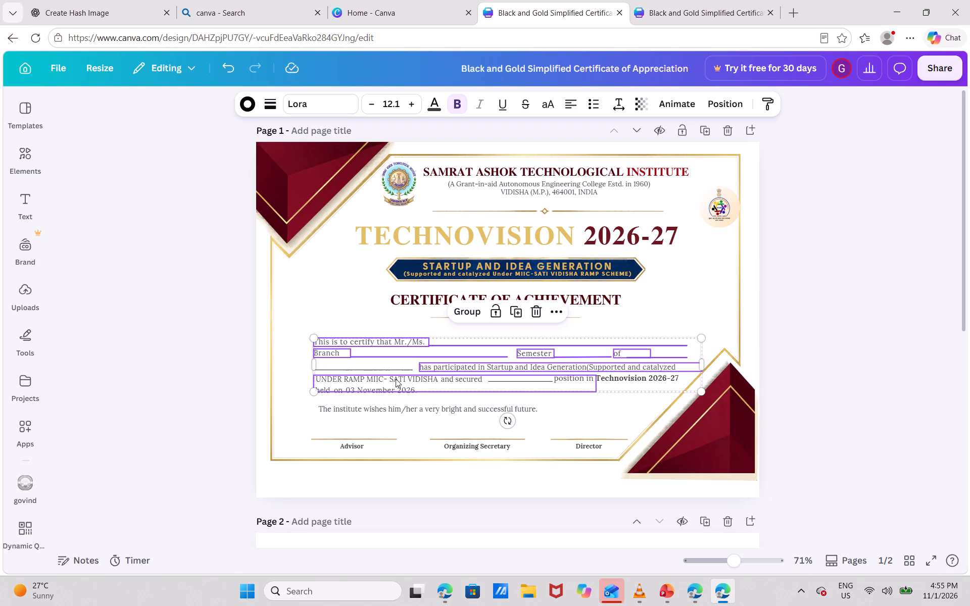
shift+click(608, 378)
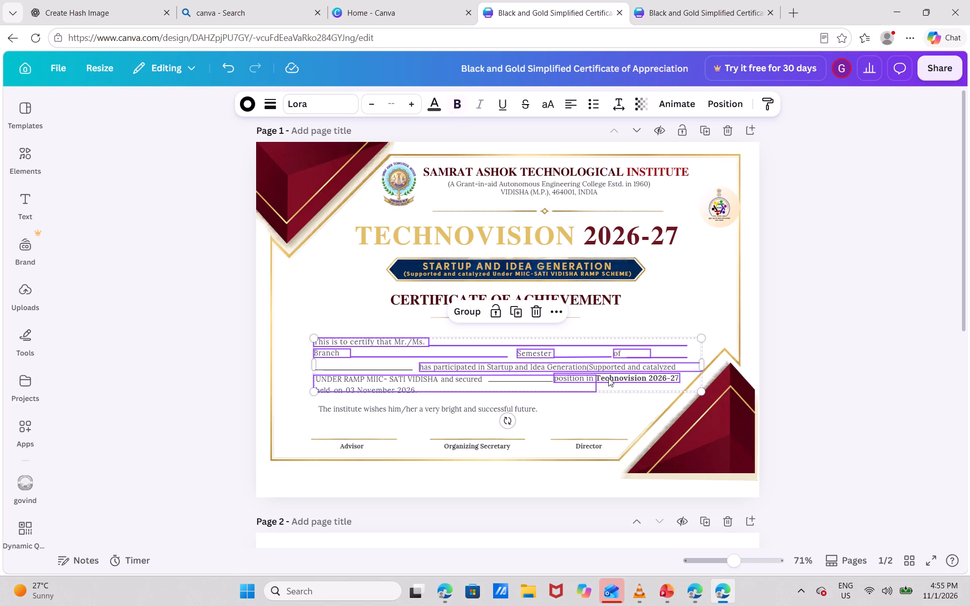
shift+click(407, 409)
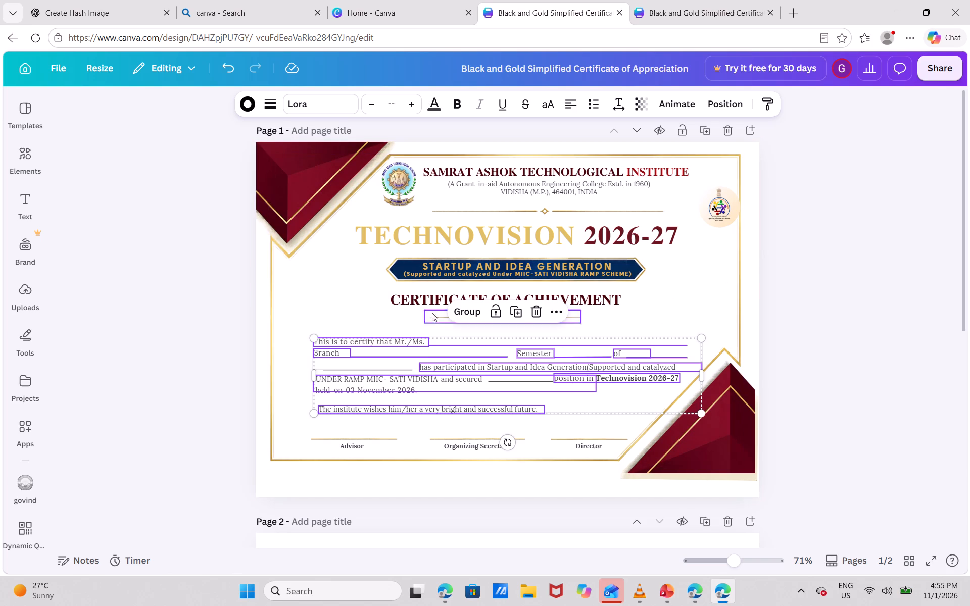
click(470, 312)
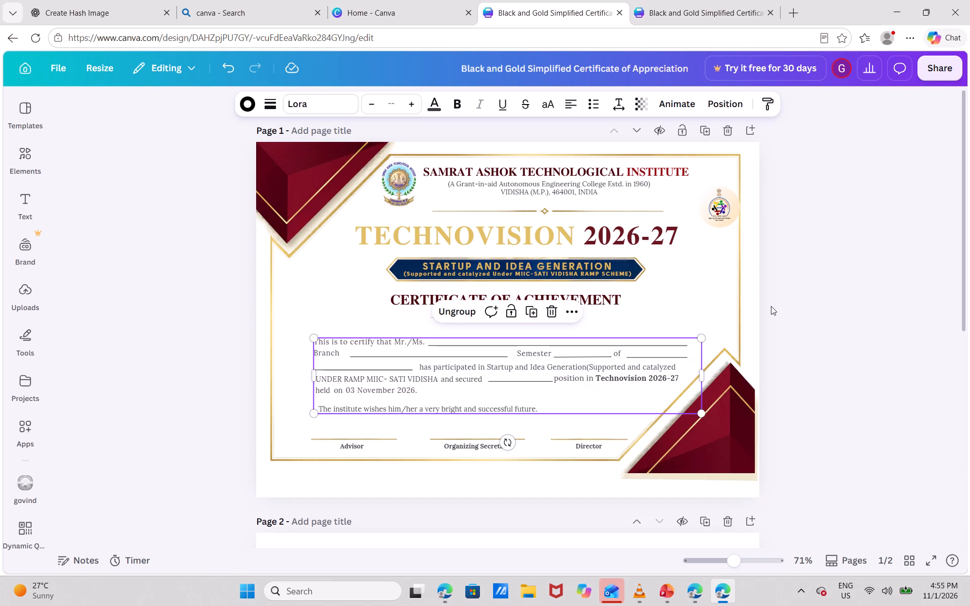
Copy the grouped body text into the participation certificate and move it up, clear of the old body text.
key(ctrl+c)
key(alt+Tab)
key(ctrl+v)
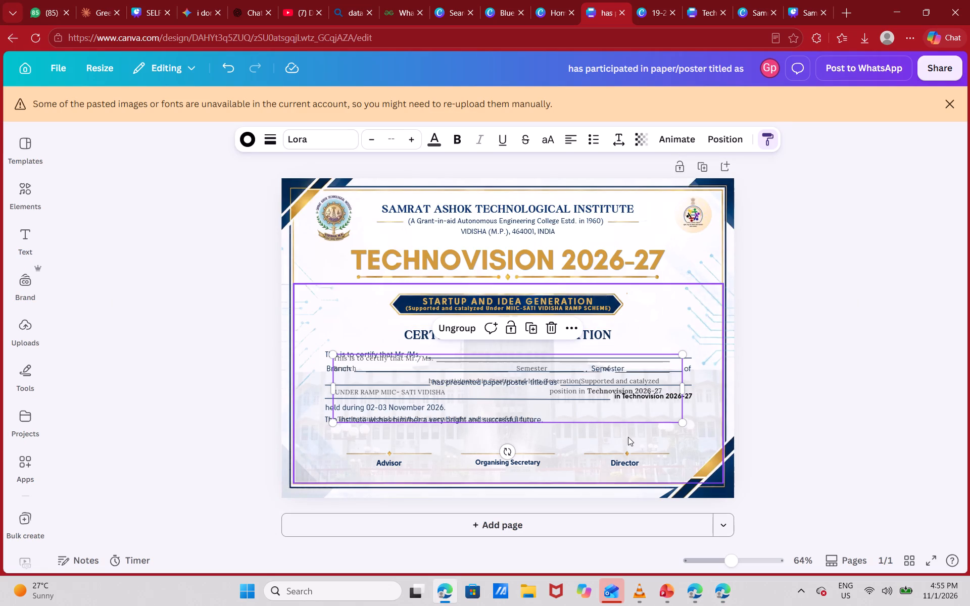
drag(616, 415, 640, 320)
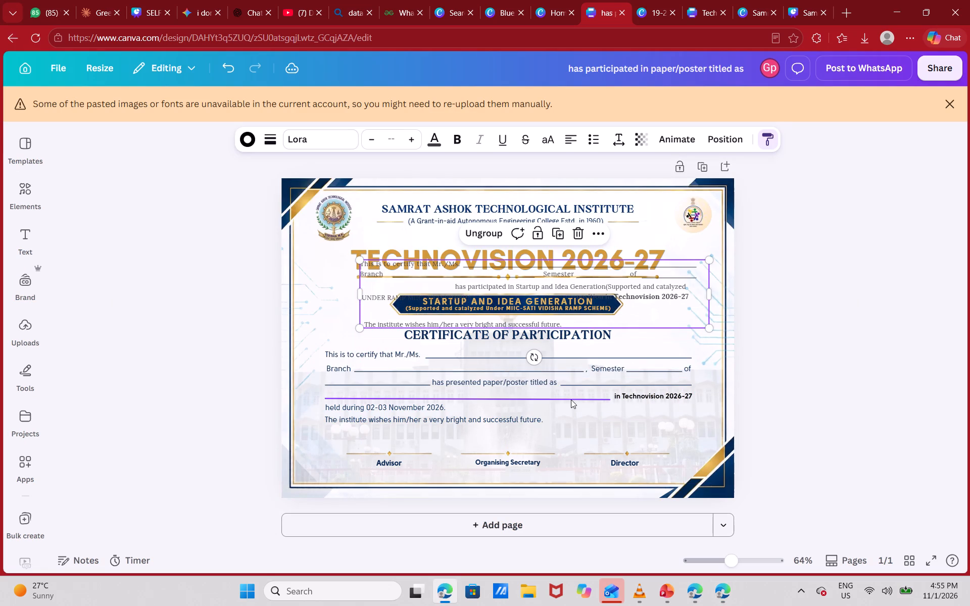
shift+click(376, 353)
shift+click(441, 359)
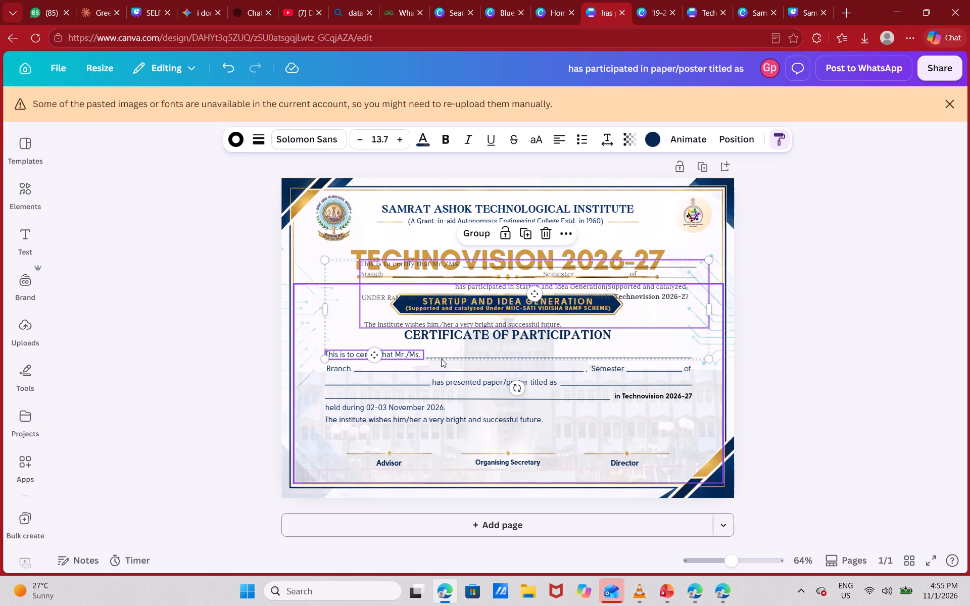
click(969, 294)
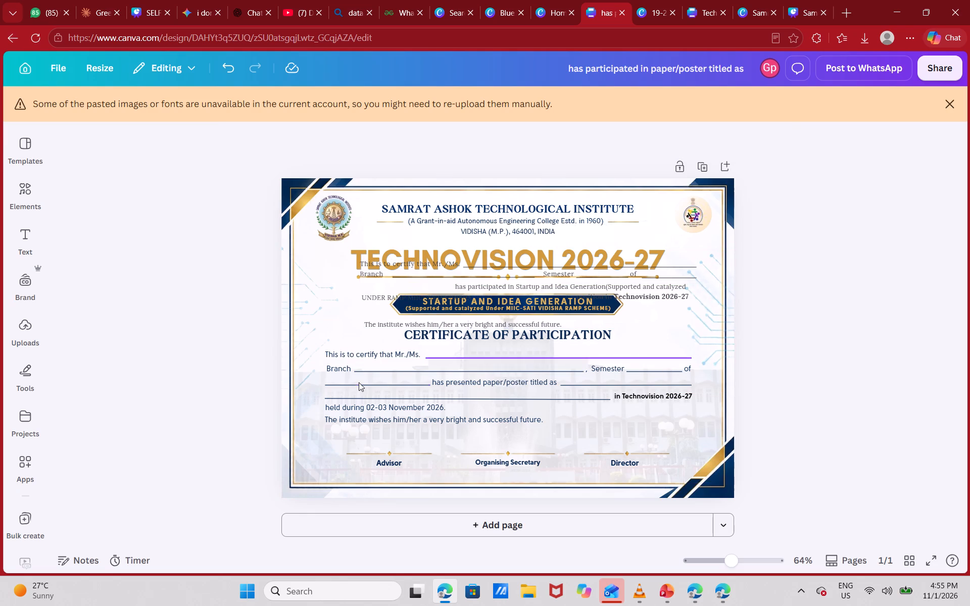
Delete the old body text from "has presented paper/poster titled as" through the closing wish, plus "of" and the adjoining blank lines.
shift+click(391, 424)
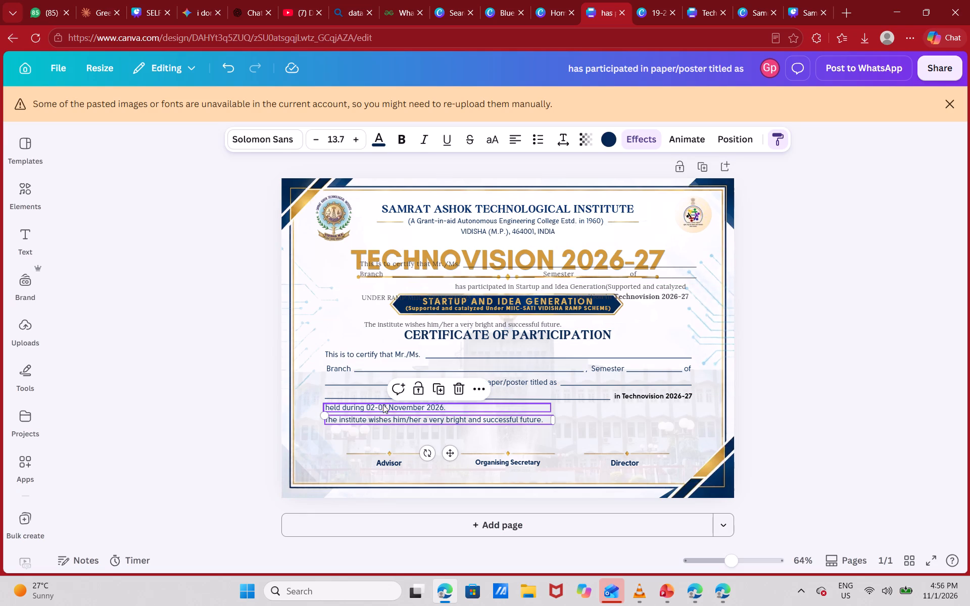
shift+click(380, 403)
shift+click(378, 398)
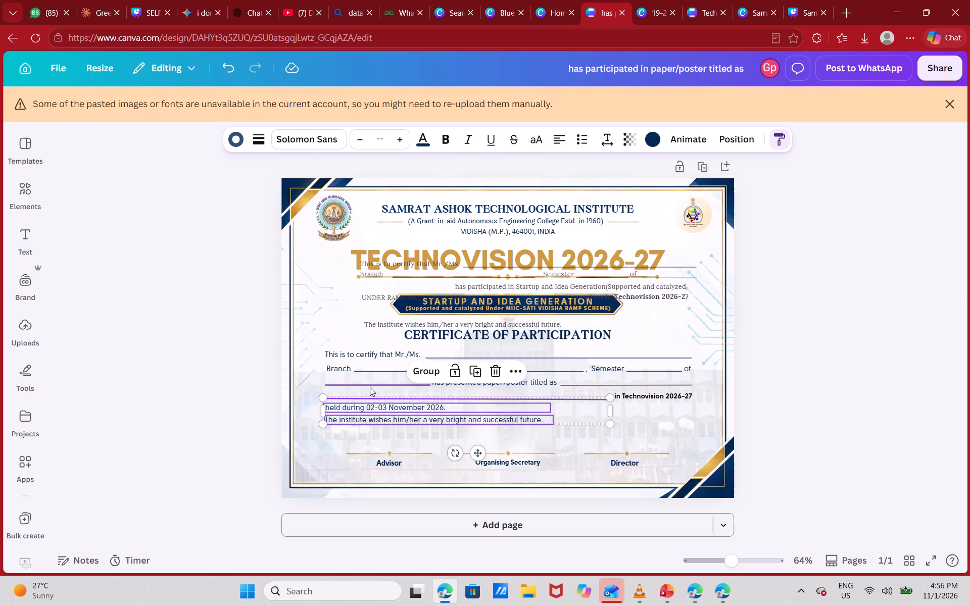
shift+click(370, 385)
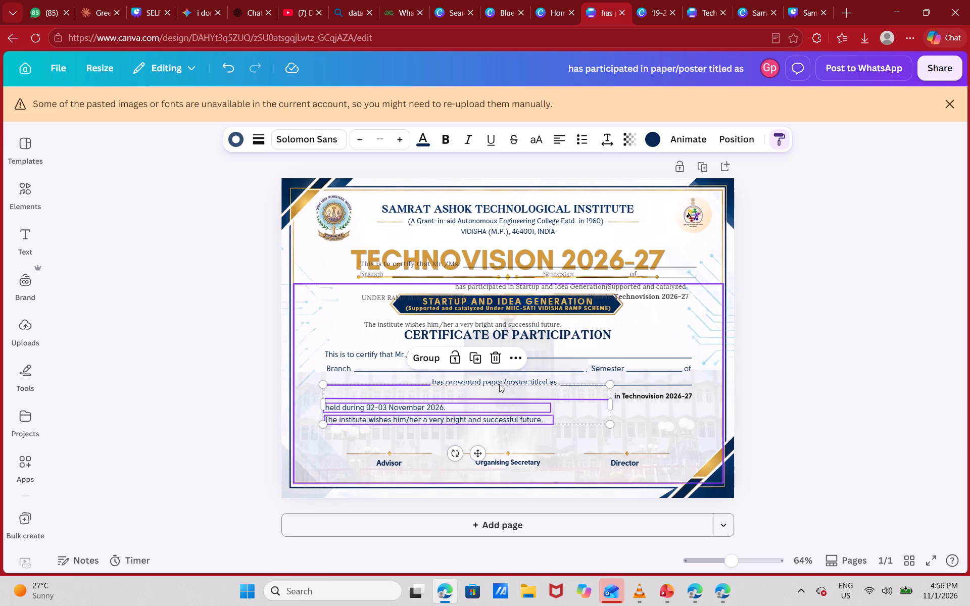
shift+click(499, 383)
shift+click(634, 385)
shift+click(641, 396)
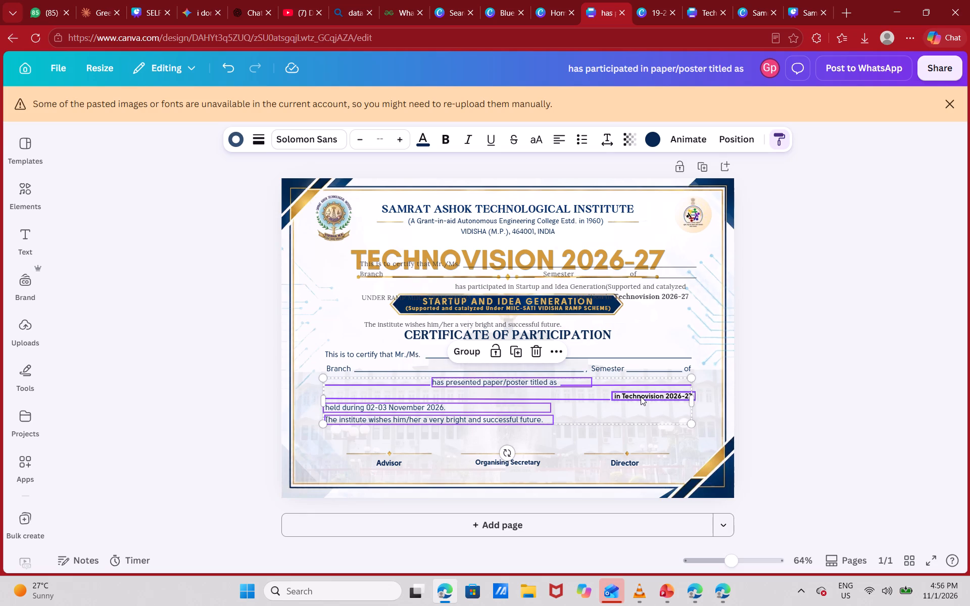
shift+click(644, 374)
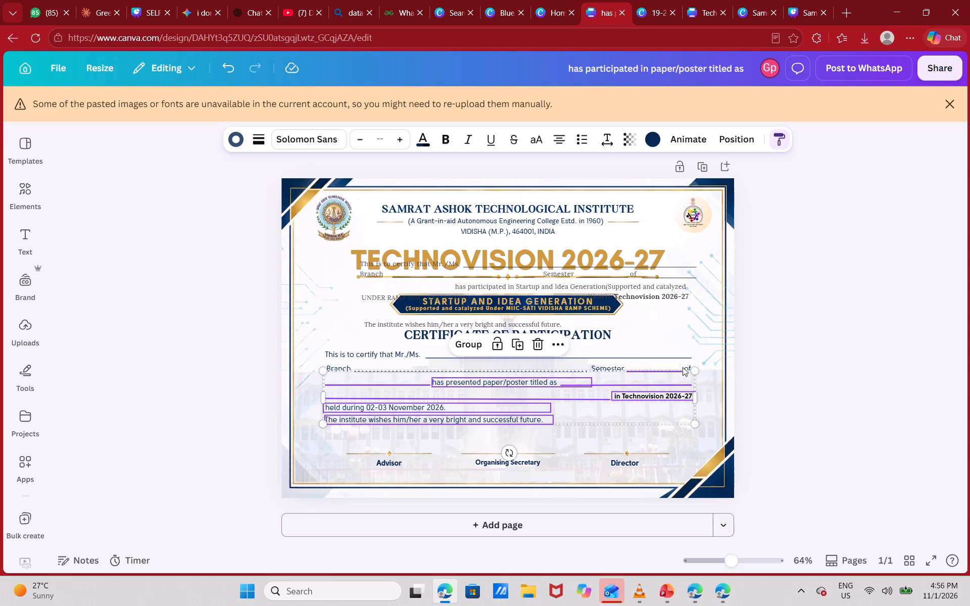
shift+click(687, 367)
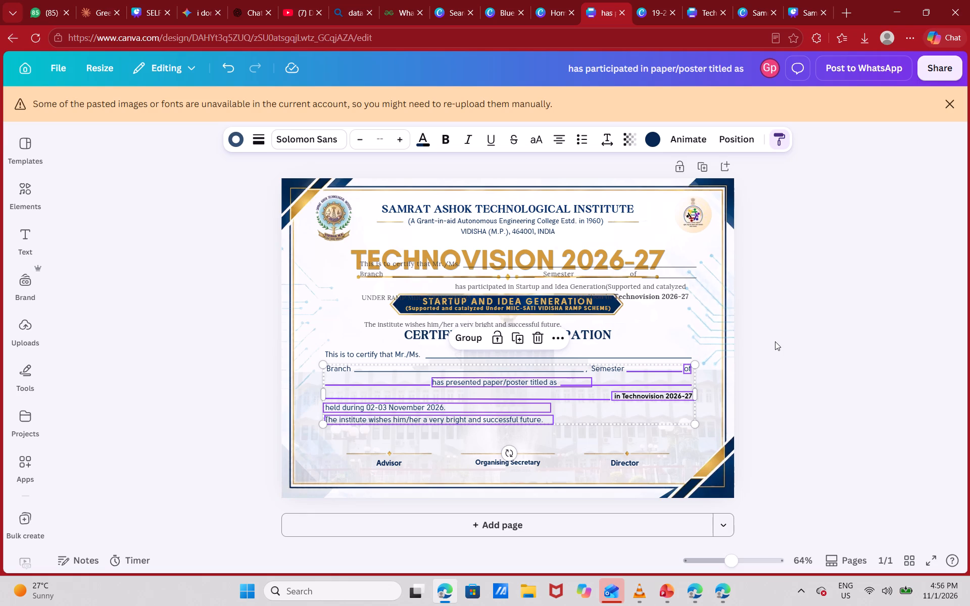
key(BackSpace)
Delete the remaining old "This is to certify that Mr./Ms.", "Branch" and "Semester" text with their blank lines.
click(464, 373)
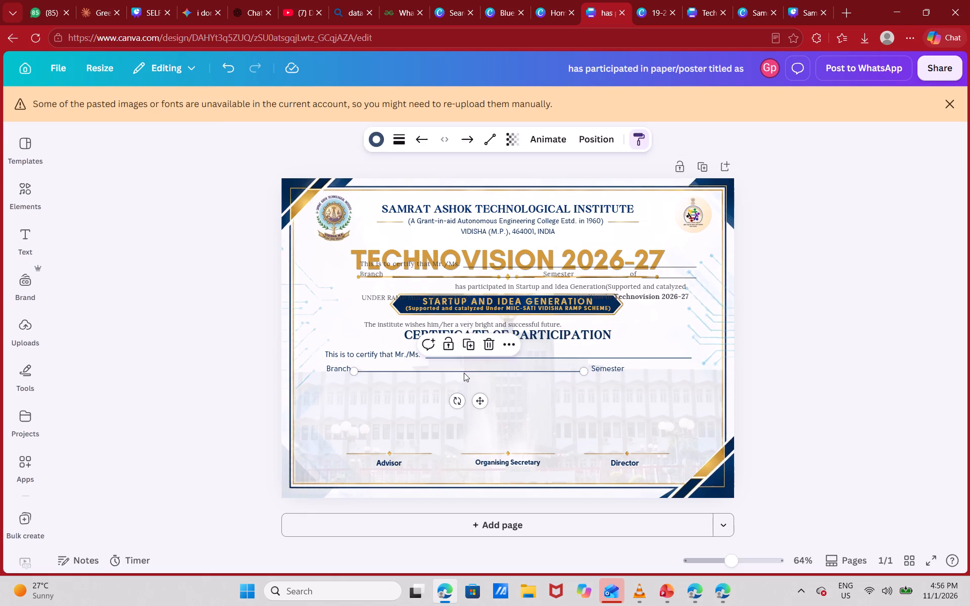
key(BackSpace)
click(600, 365)
key(BackSpace)
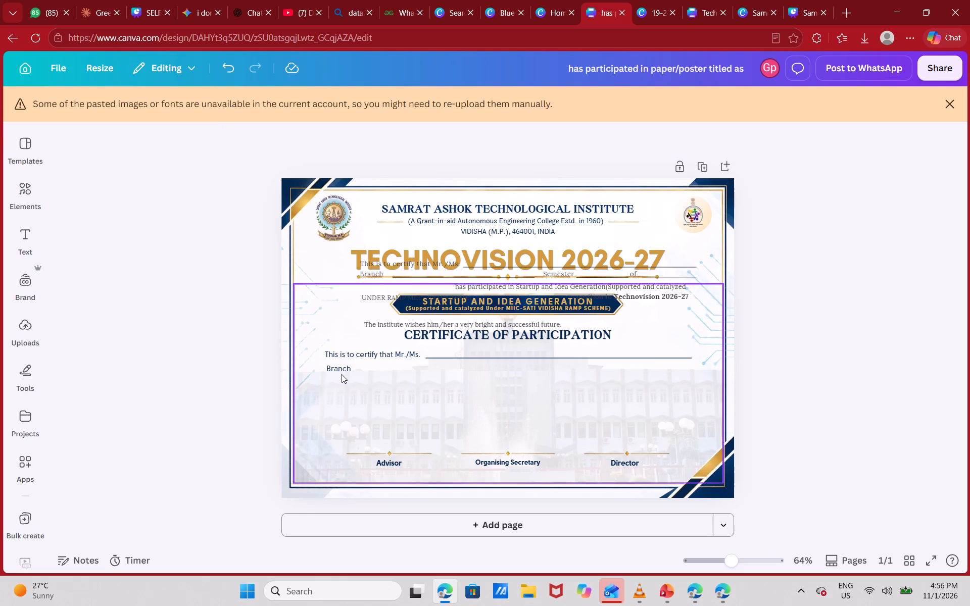
click(342, 368)
key(BackSpace)
click(370, 356)
key(BackSpace)
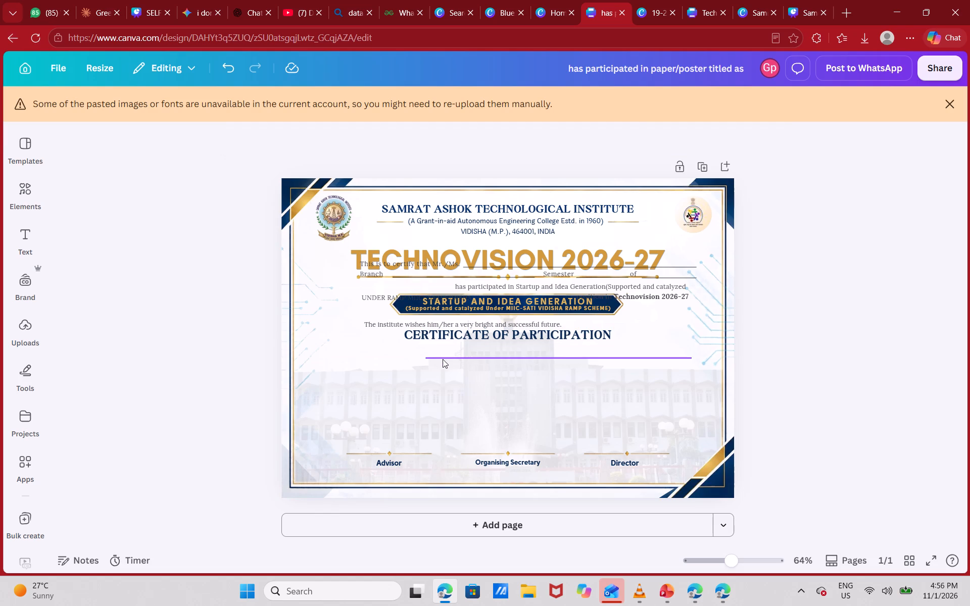
click(443, 359)
key(BackSpace)
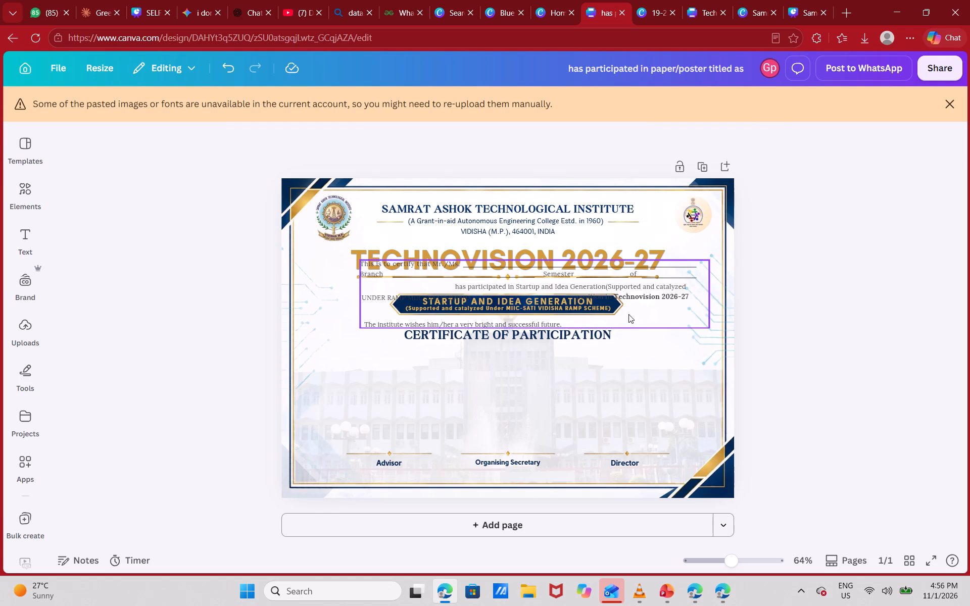
Position the pasted body text between "CERTIFICATE OF PARTICIPATION" and the signature lines, enlarging it slightly.
drag(628, 313, 600, 410)
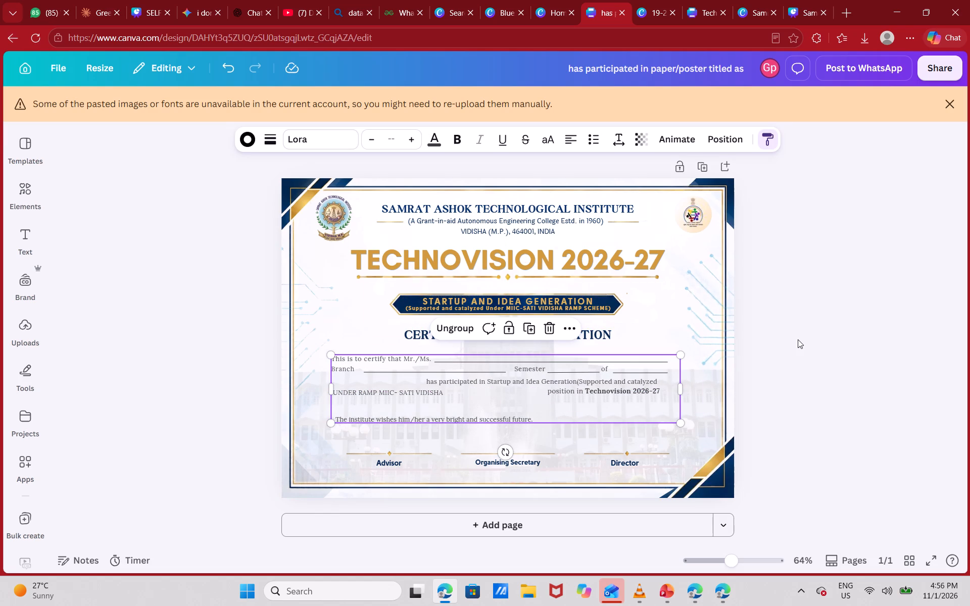
click(798, 339)
click(608, 388)
drag(677, 352, 685, 350)
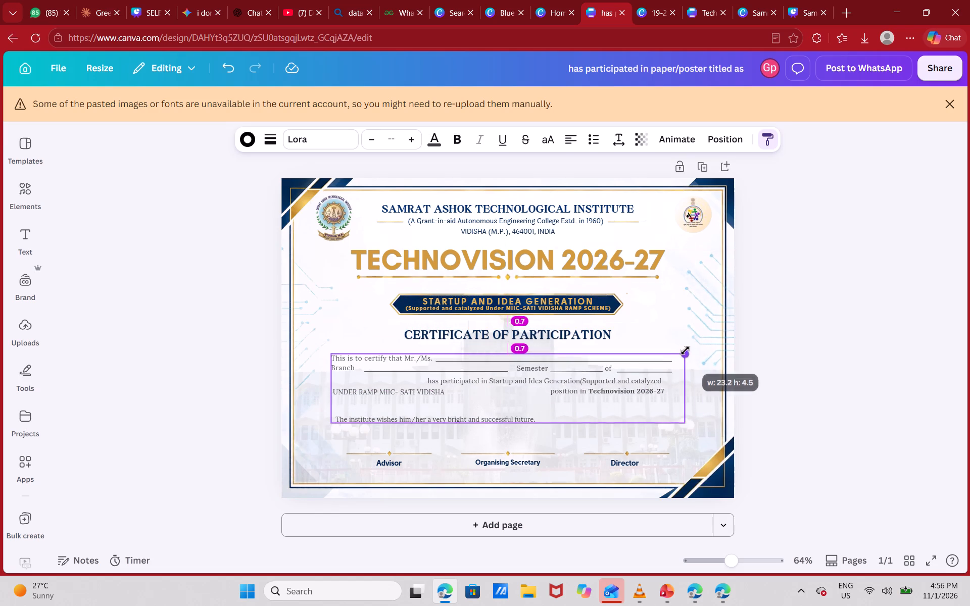
drag(685, 350, 700, 346)
click(796, 325)
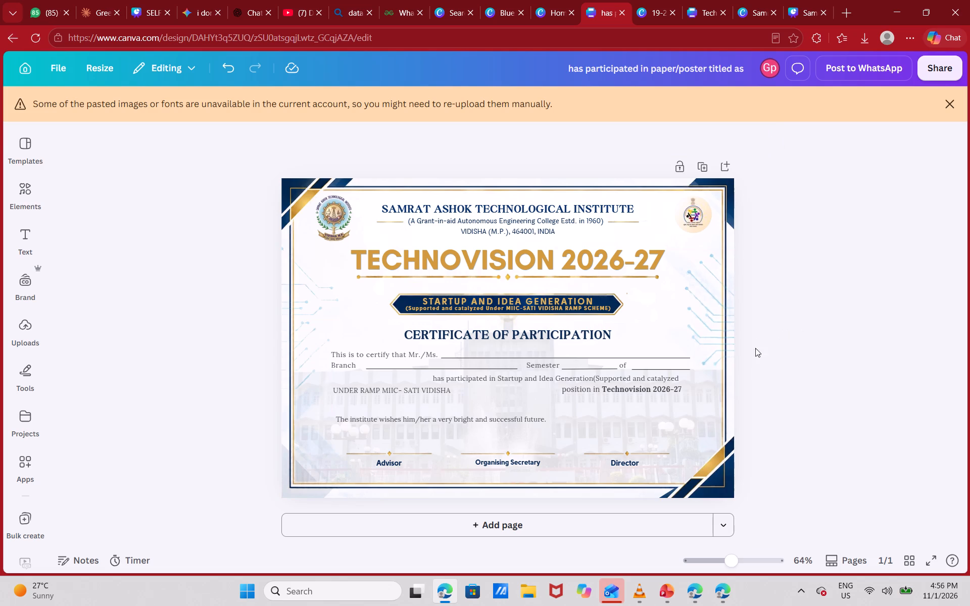
drag(557, 412, 553, 426)
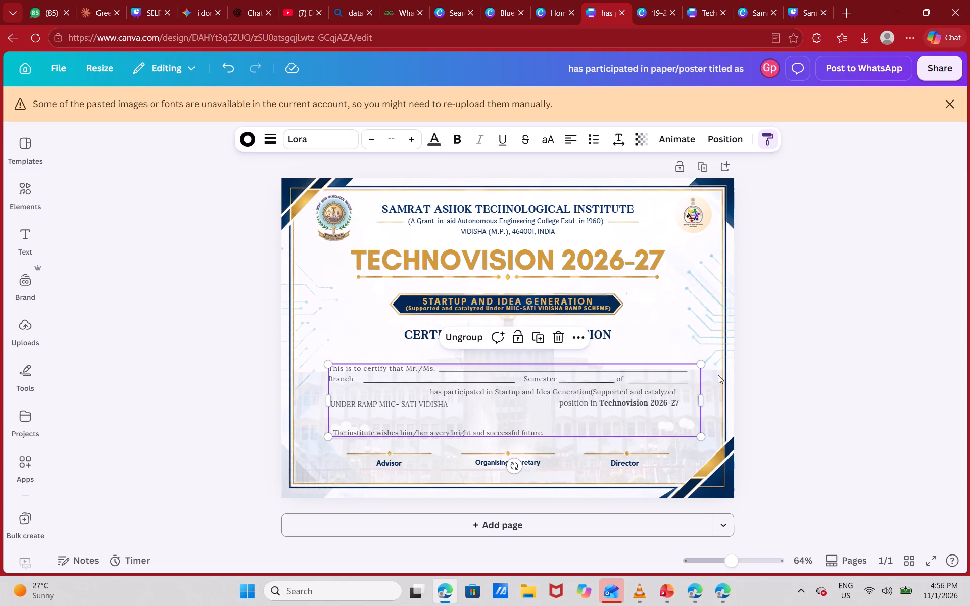
click(804, 355)
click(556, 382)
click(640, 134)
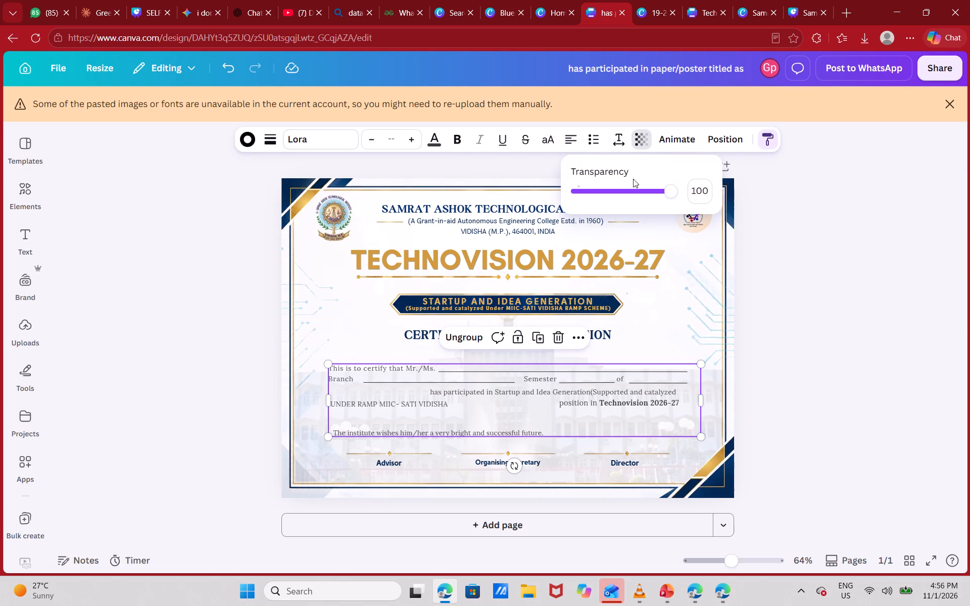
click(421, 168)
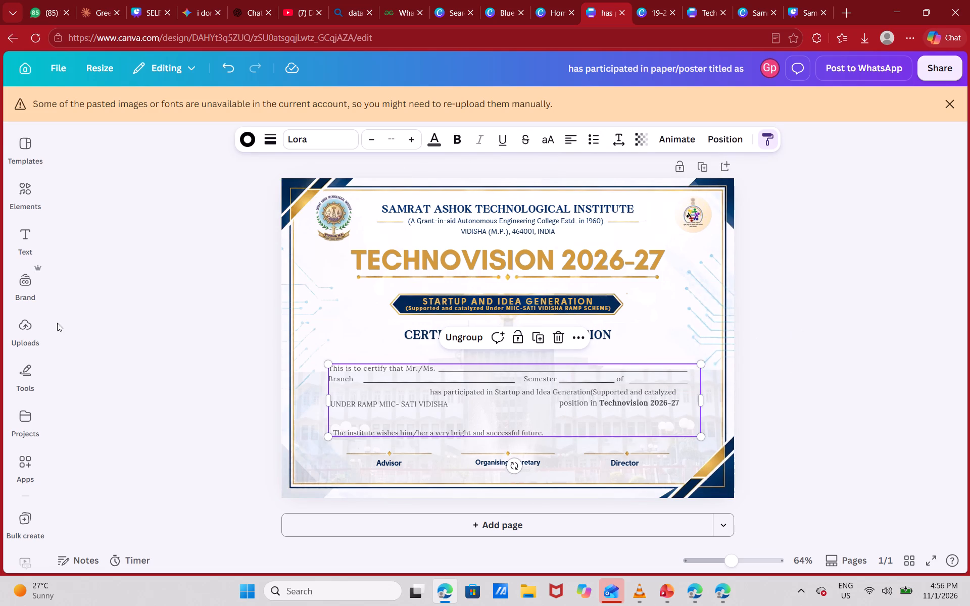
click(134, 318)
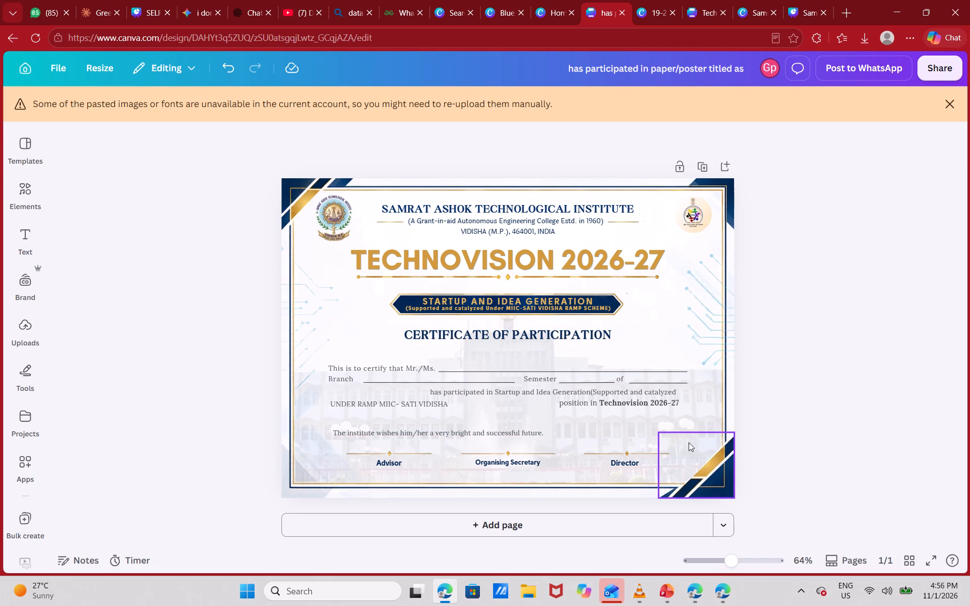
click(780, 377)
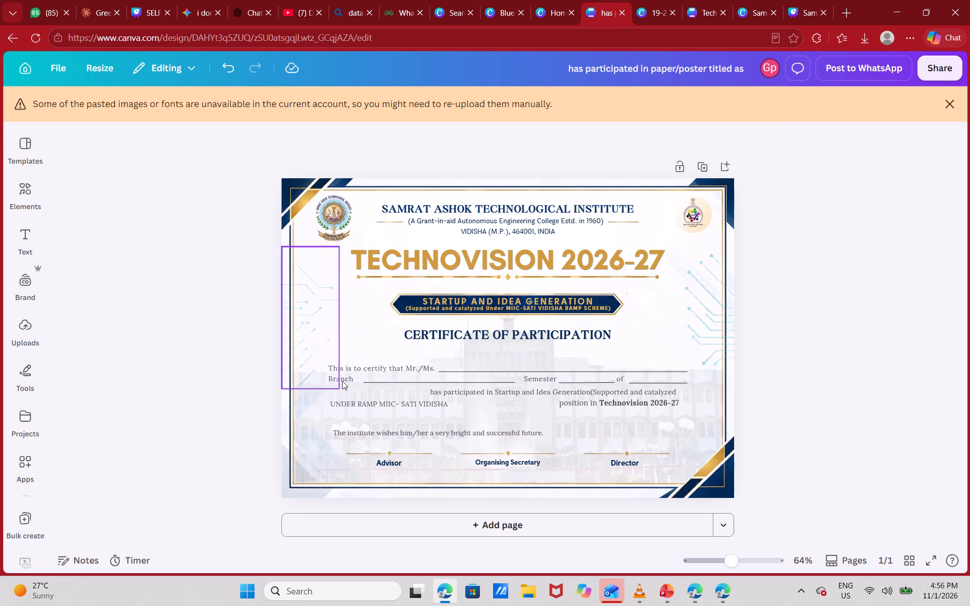
Enlarge the pasted body text group to about 24.8 wide, centre it under "CERTIFICATE OF PARTICIPATION" and nudge it slightly to the right.
click(431, 407)
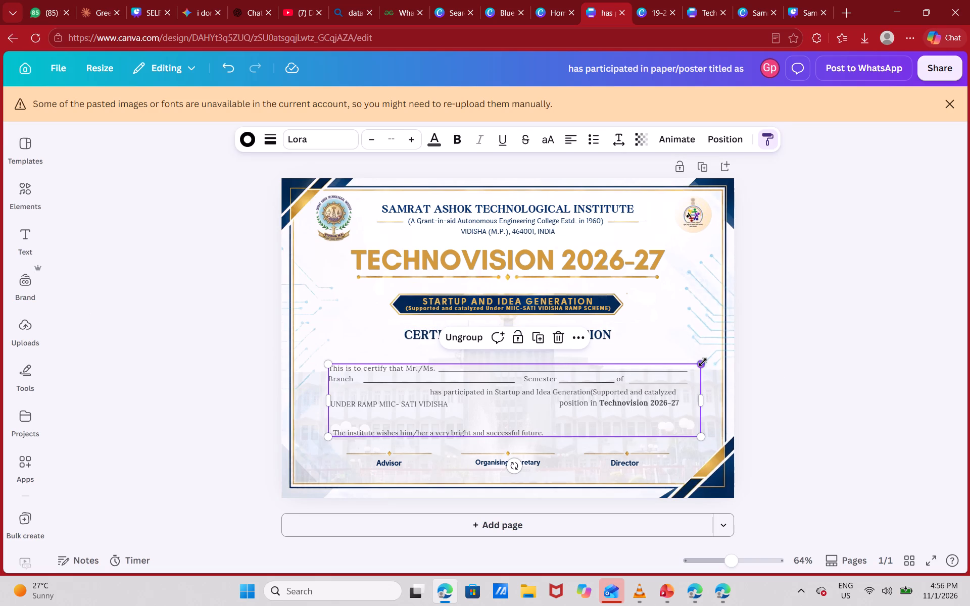
drag(702, 364, 707, 362)
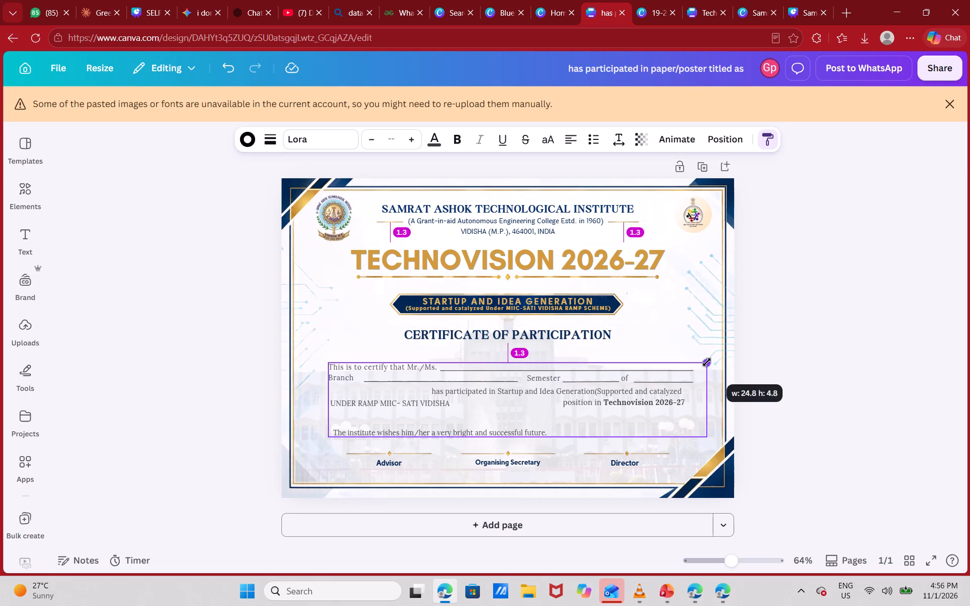
drag(707, 362, 707, 362)
right_click(685, 417)
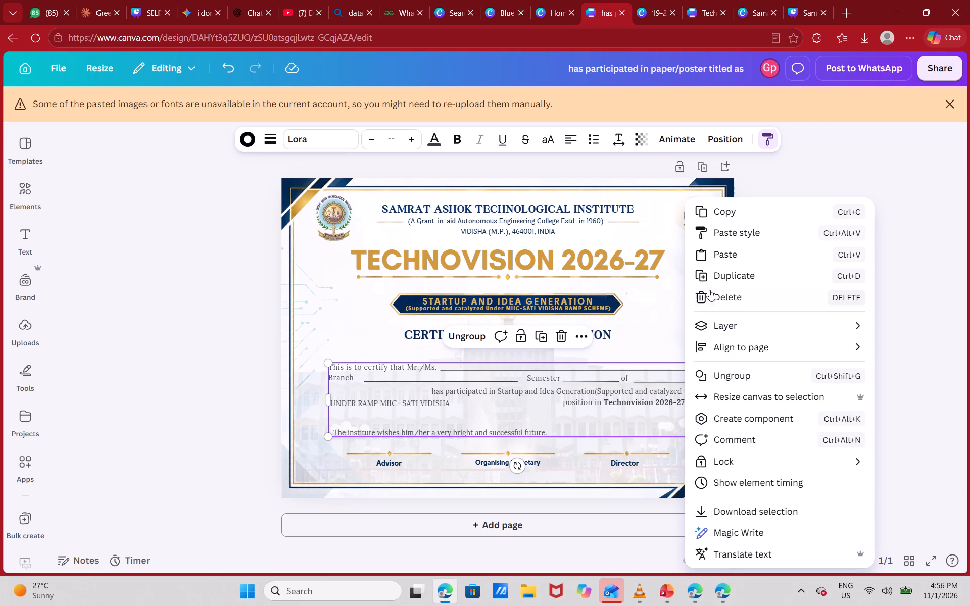
click(651, 371)
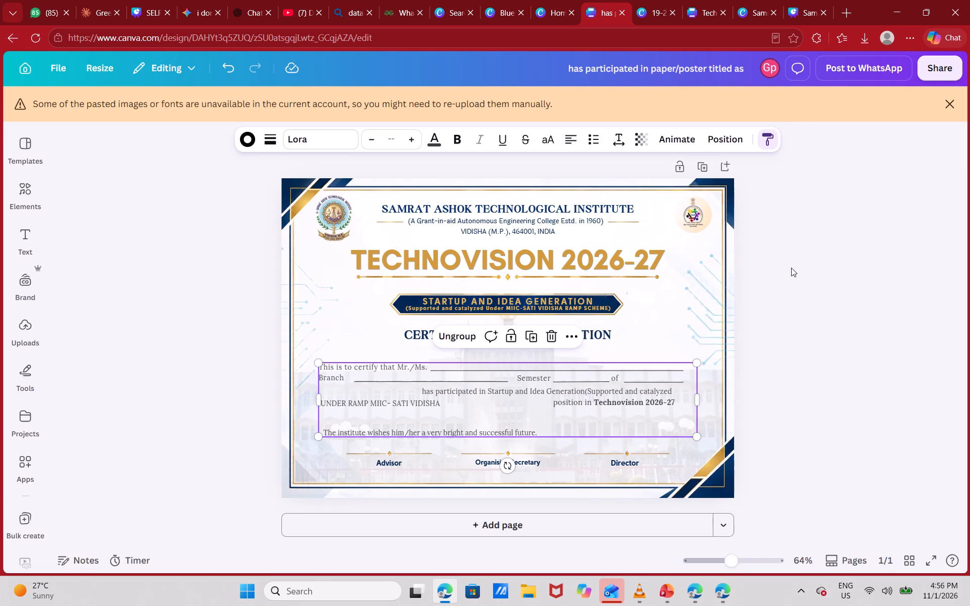
click(803, 260)
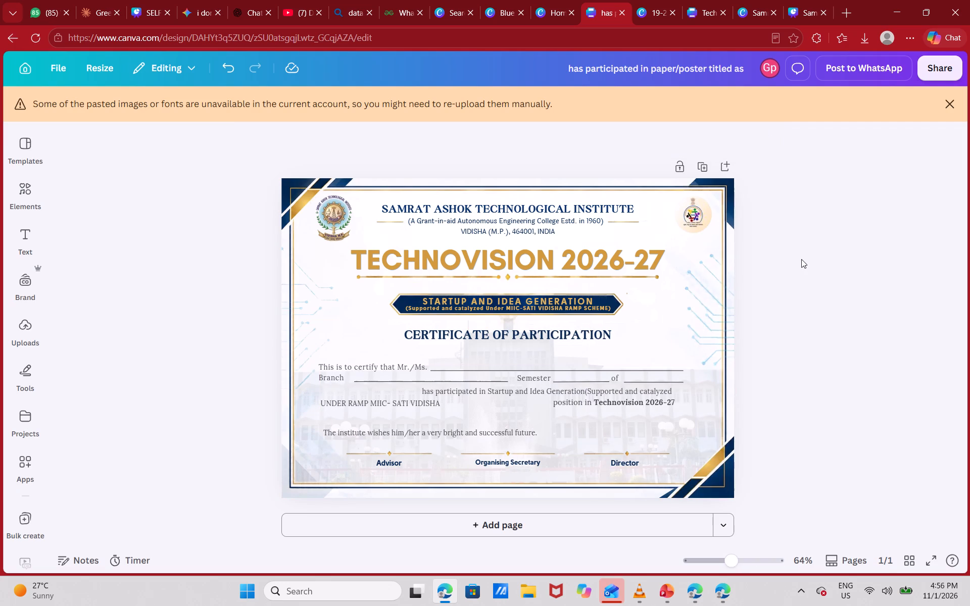
click(535, 410)
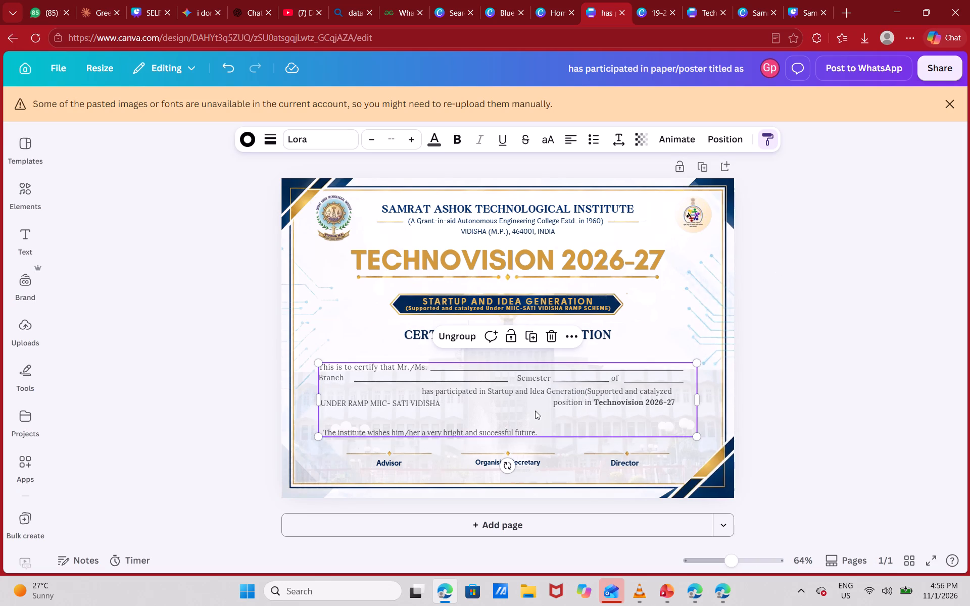
key(Right)
key(Right)
key(Right)
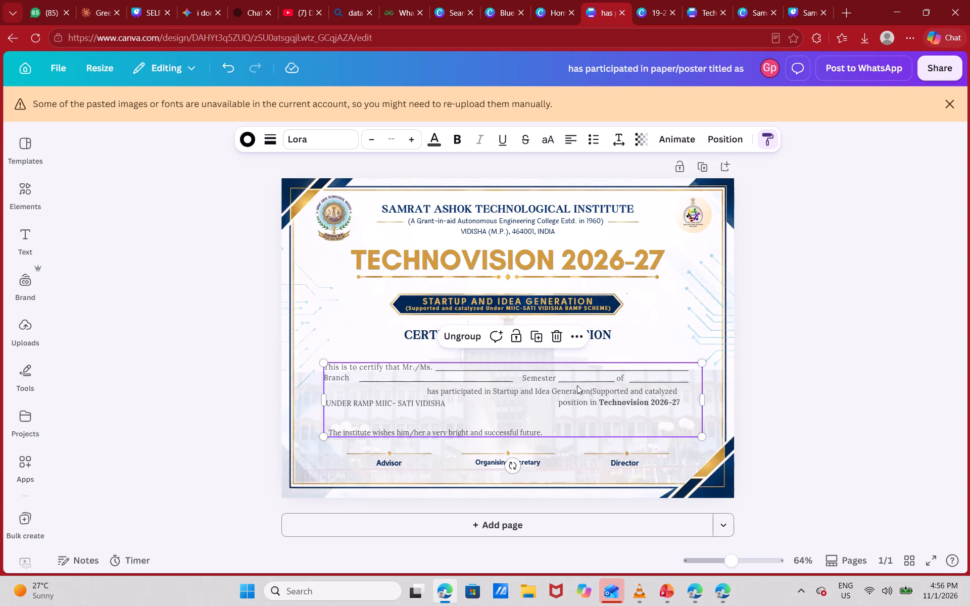
click(861, 311)
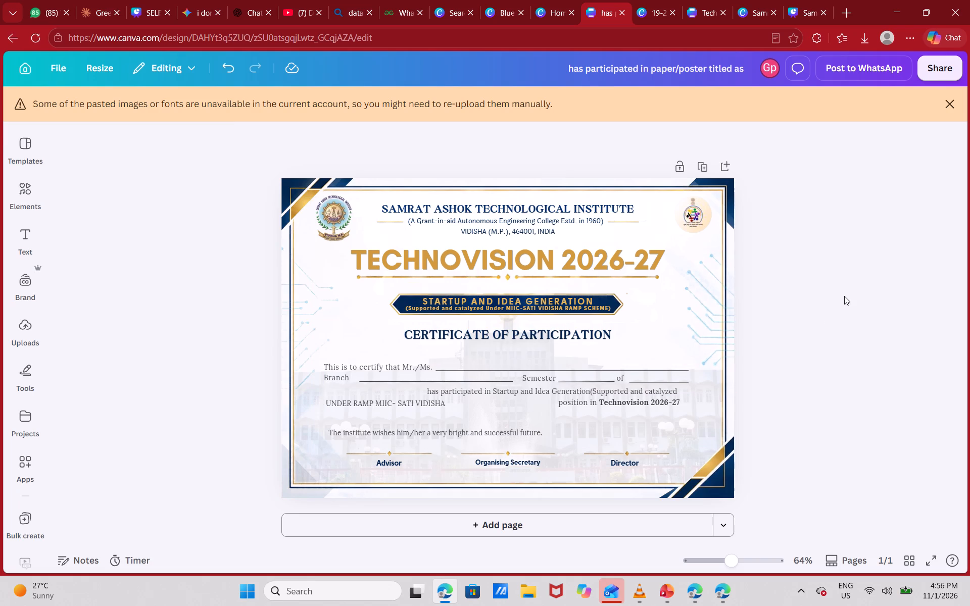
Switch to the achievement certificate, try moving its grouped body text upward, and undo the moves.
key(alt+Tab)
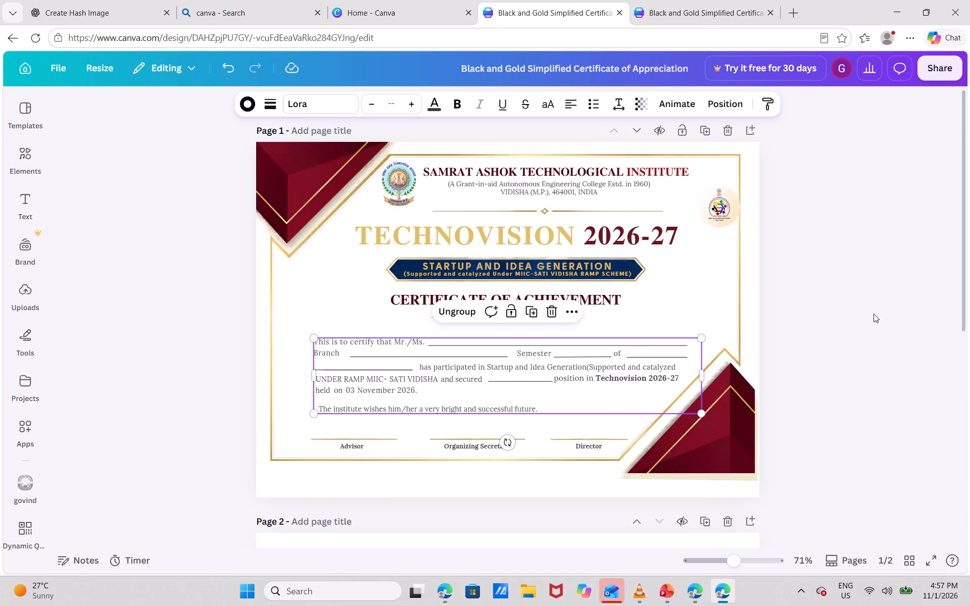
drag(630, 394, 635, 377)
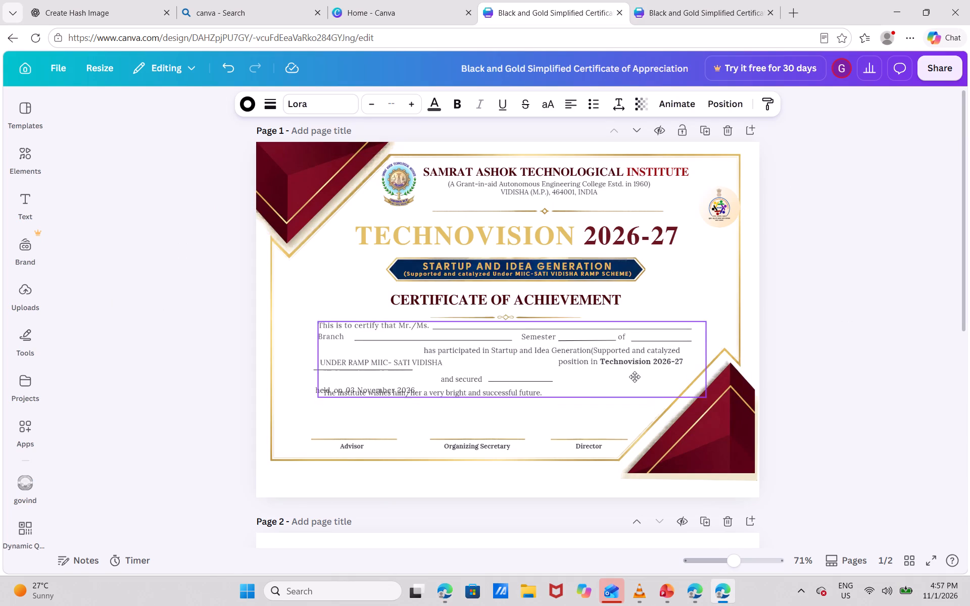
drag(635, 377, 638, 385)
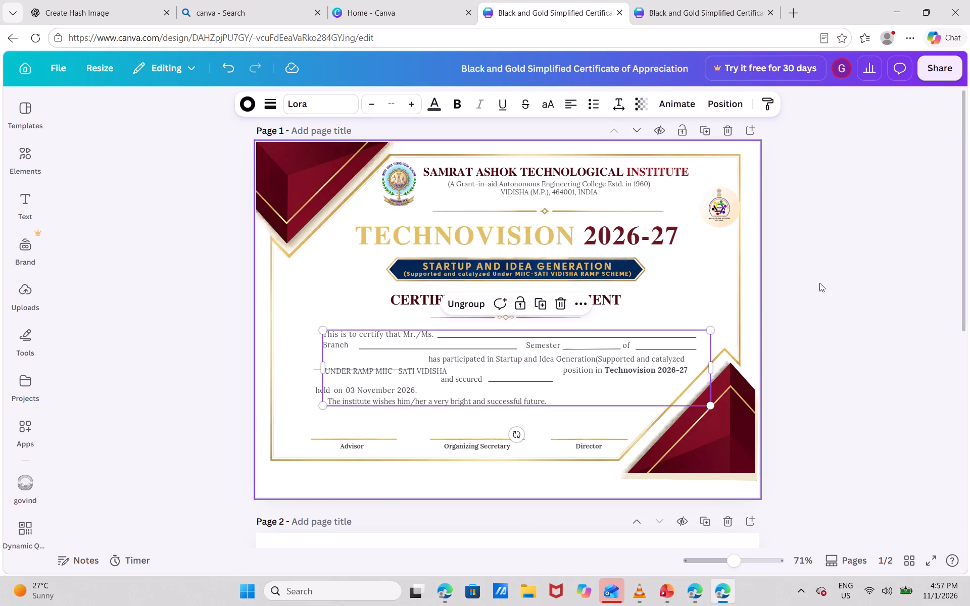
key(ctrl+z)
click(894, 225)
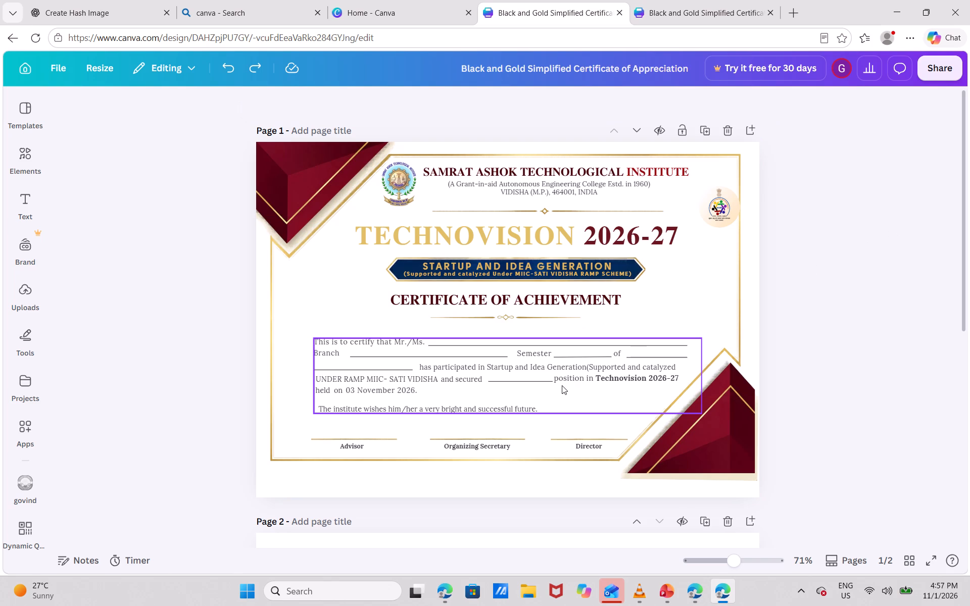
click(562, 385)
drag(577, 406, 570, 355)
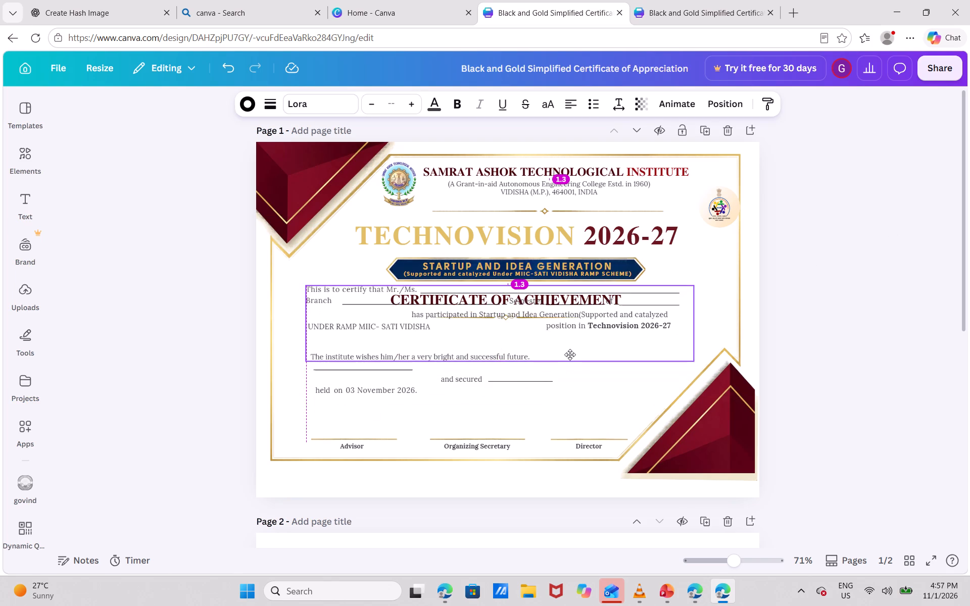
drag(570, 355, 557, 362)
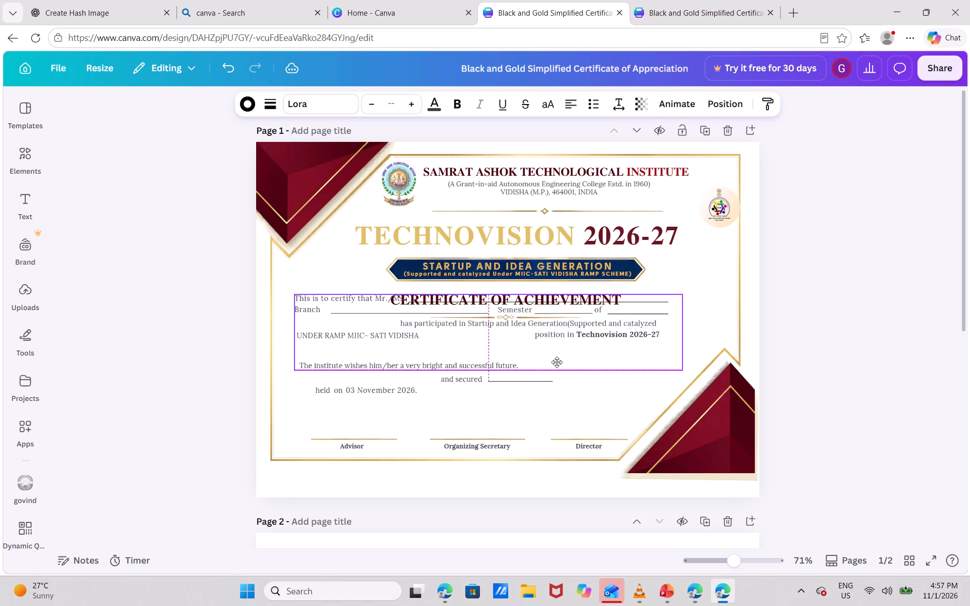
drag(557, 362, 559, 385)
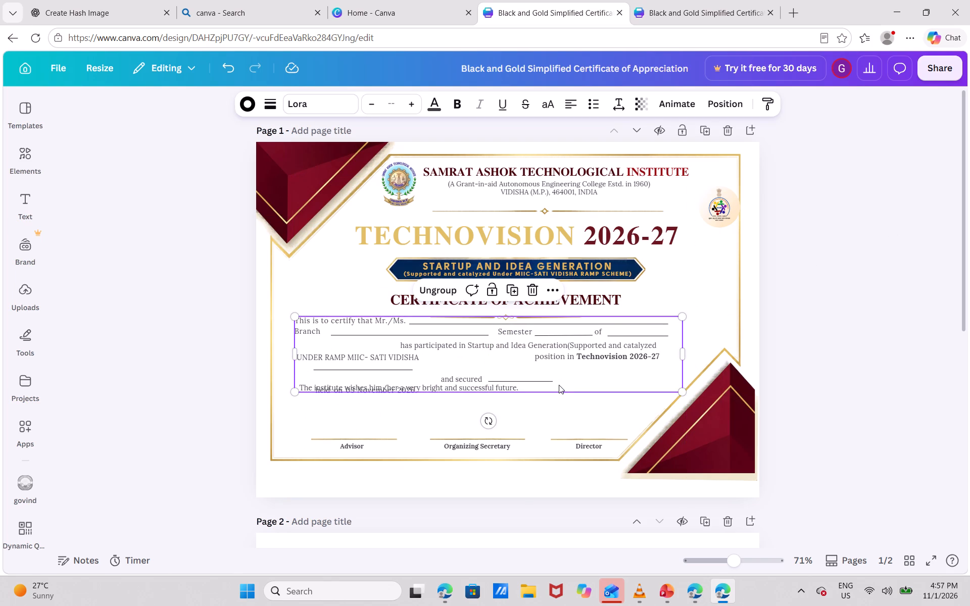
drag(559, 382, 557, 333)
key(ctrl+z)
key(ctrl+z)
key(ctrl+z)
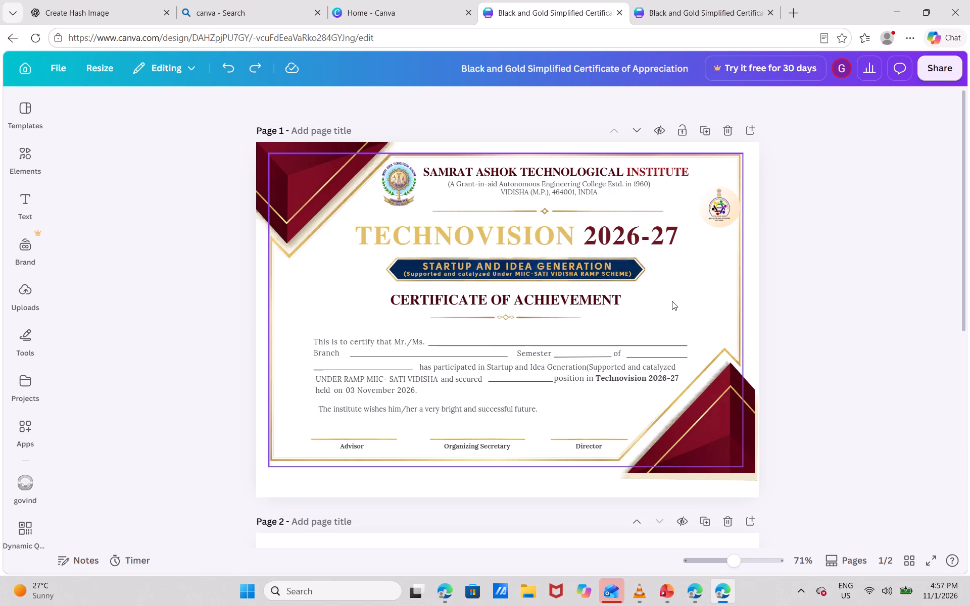
Undo the earlier logo move and the grouping of the body text on the achievement certificate.
click(814, 301)
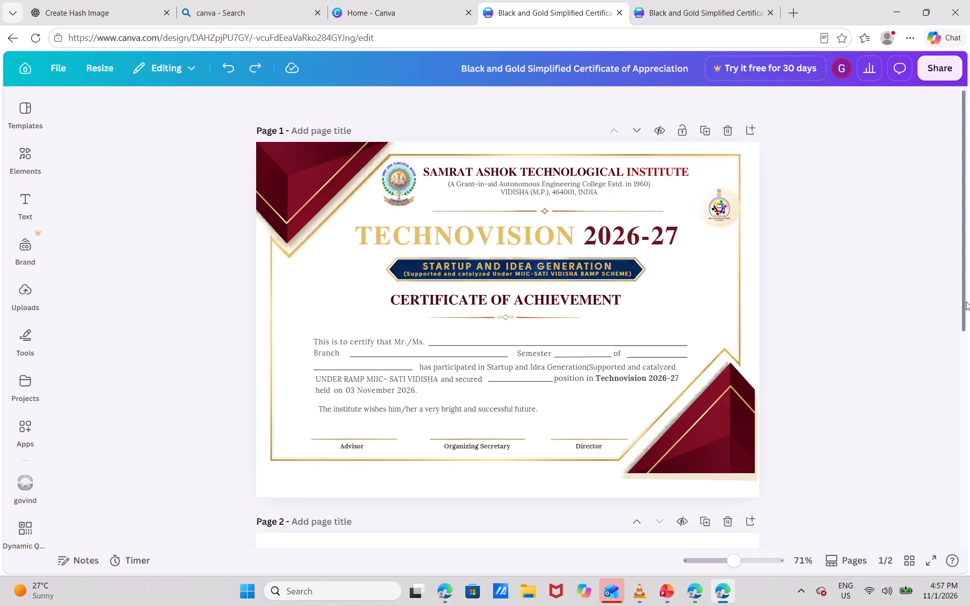
key(ctrl+z)
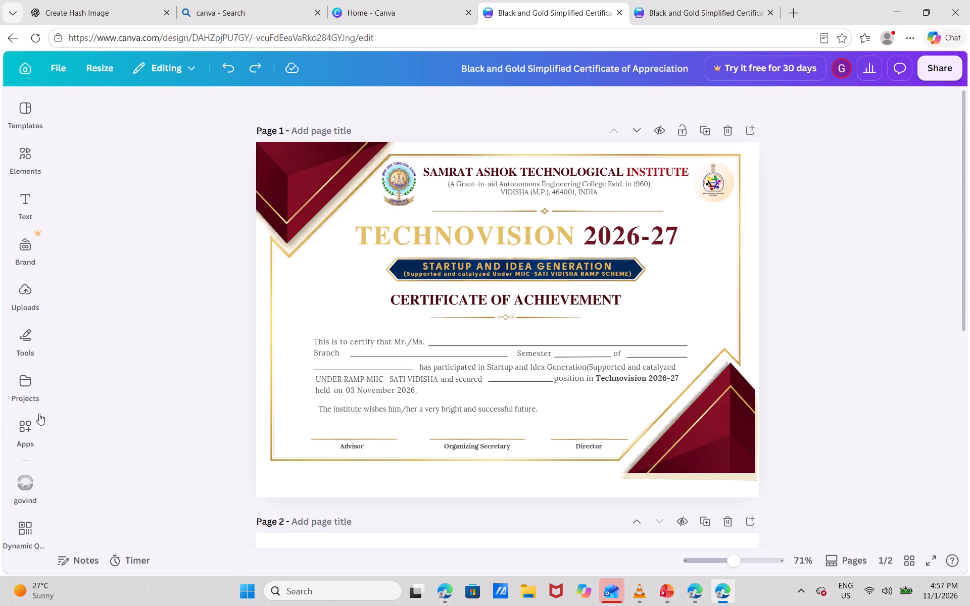
Group the certificate's body text pieces and blank lines, from "This is to certify that Mr./Ms." to the closing wishes sentence.
click(137, 351)
click(380, 343)
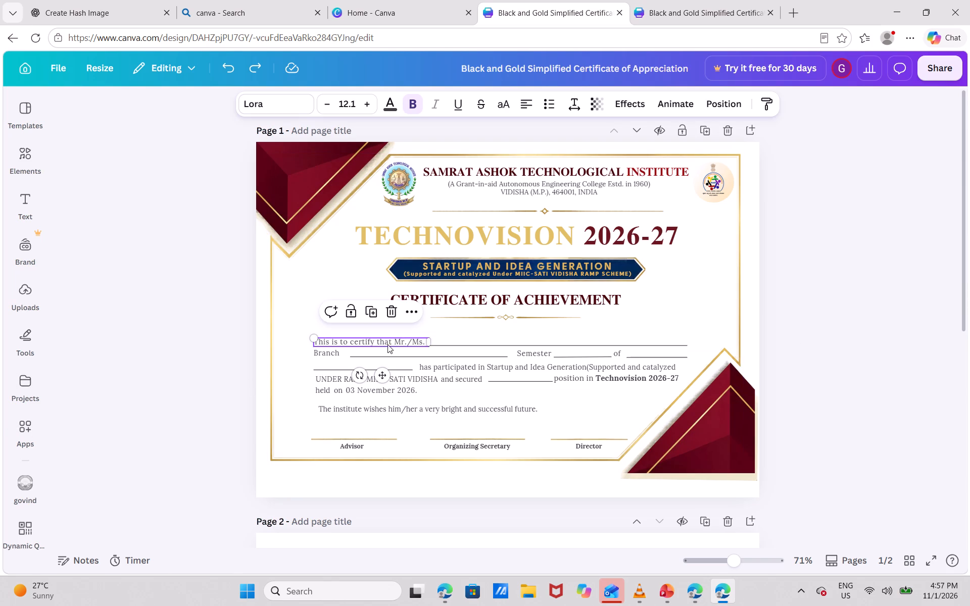
shift+click(498, 344)
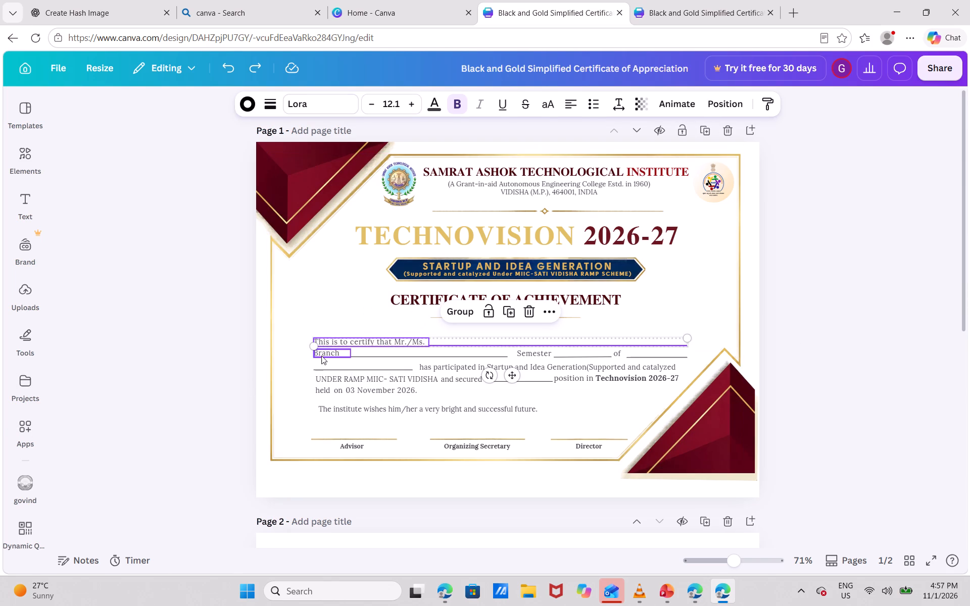
shift+click(333, 350)
shift+click(358, 353)
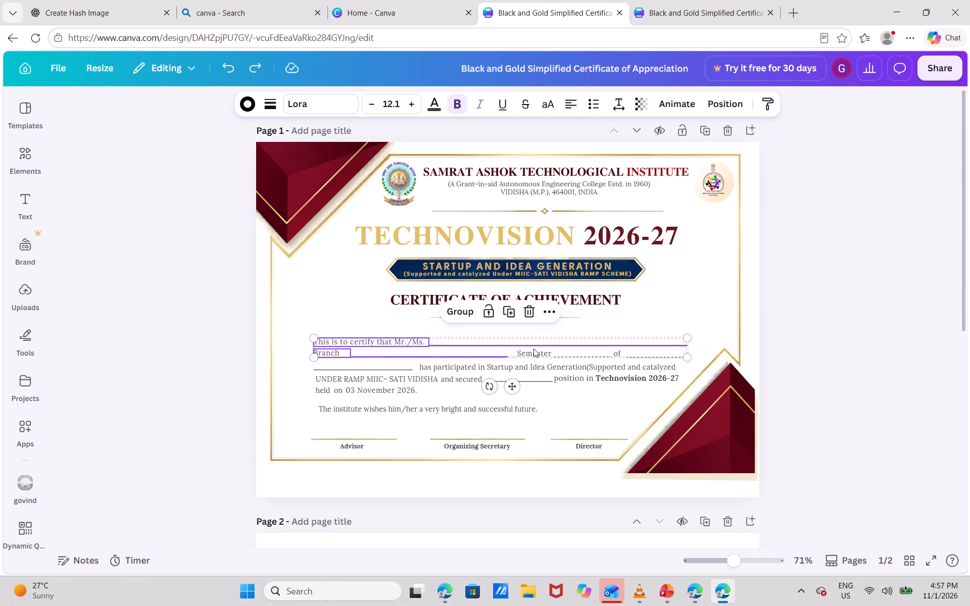
shift+click(533, 355)
shift+click(536, 353)
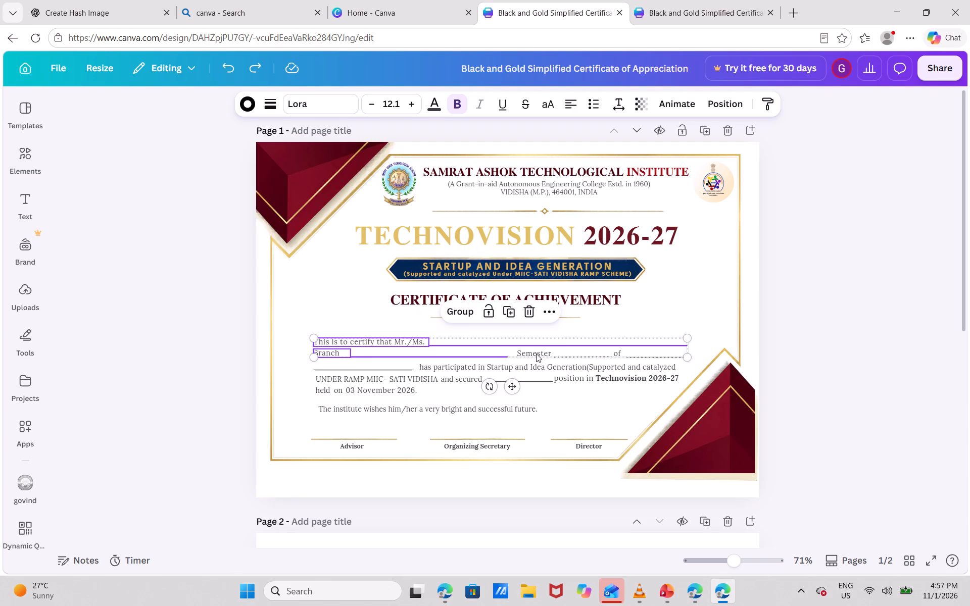
shift+click(529, 351)
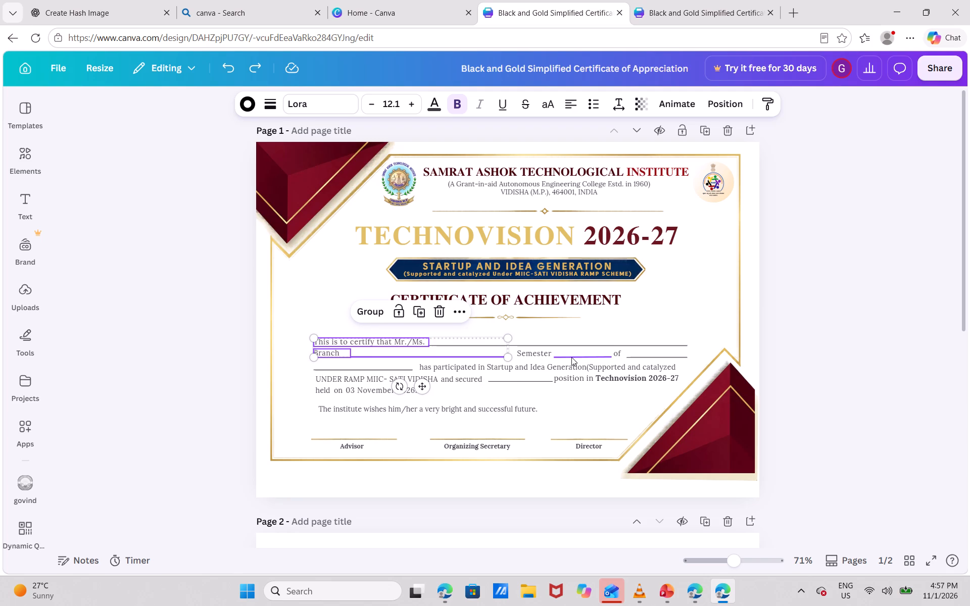
shift+click(571, 357)
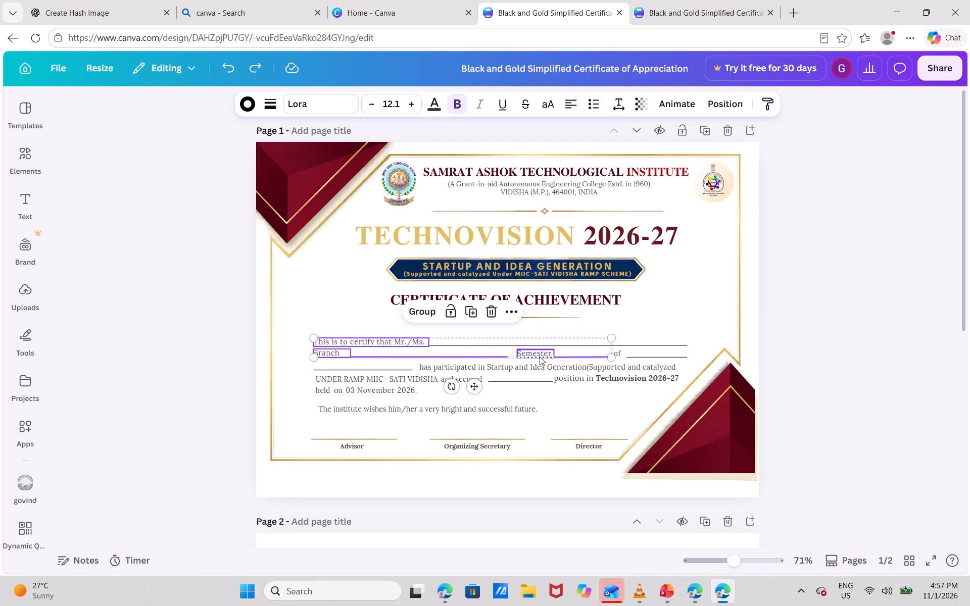
shift+click(540, 357)
shift+click(621, 356)
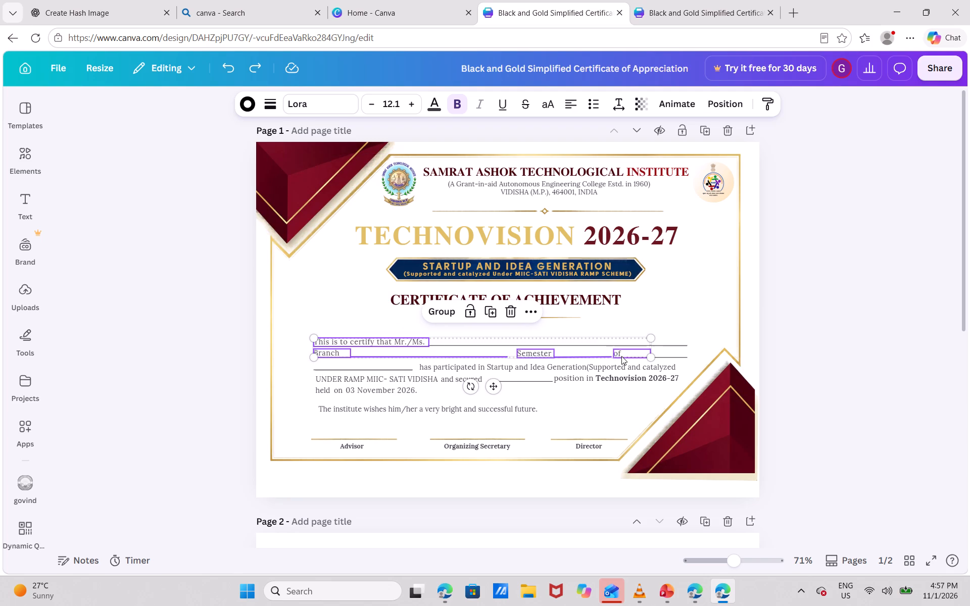
shift+click(667, 357)
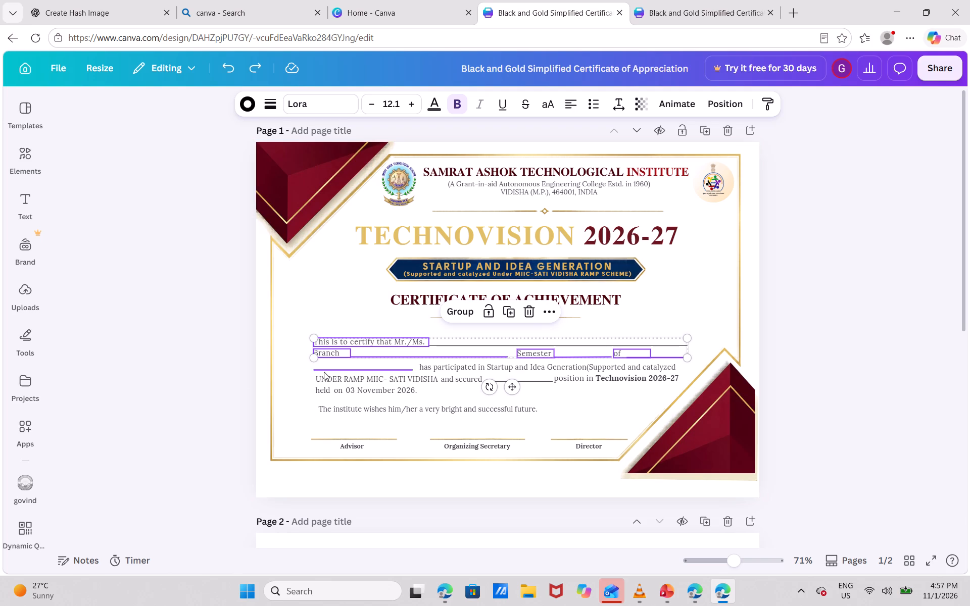
shift+click(324, 372)
shift+click(435, 364)
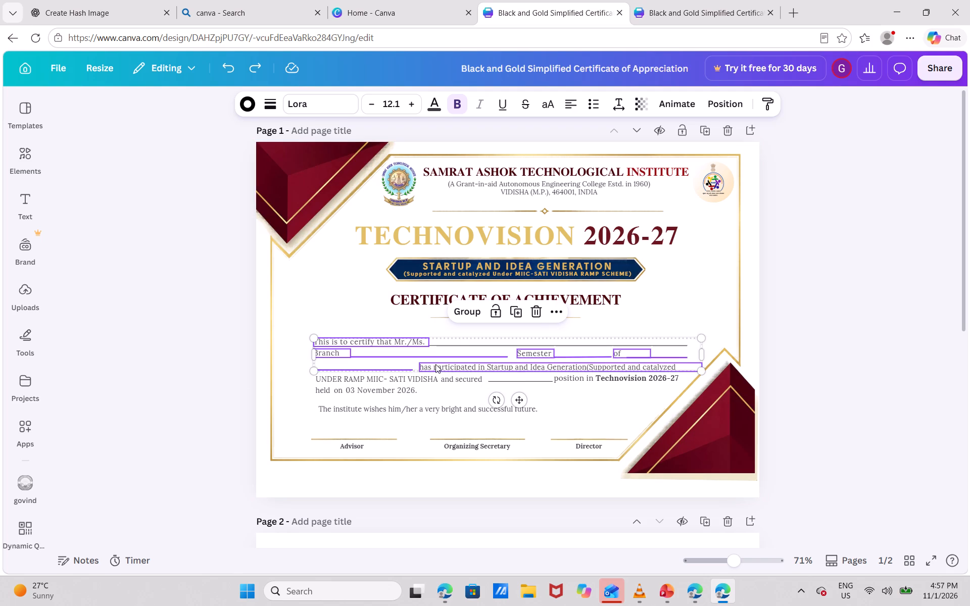
shift+click(350, 378)
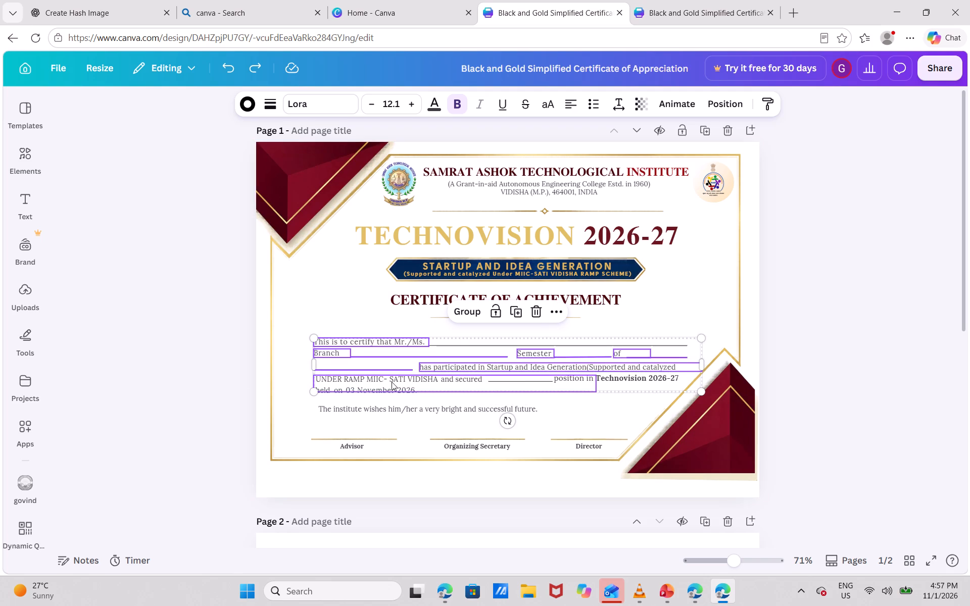
shift+click(377, 393)
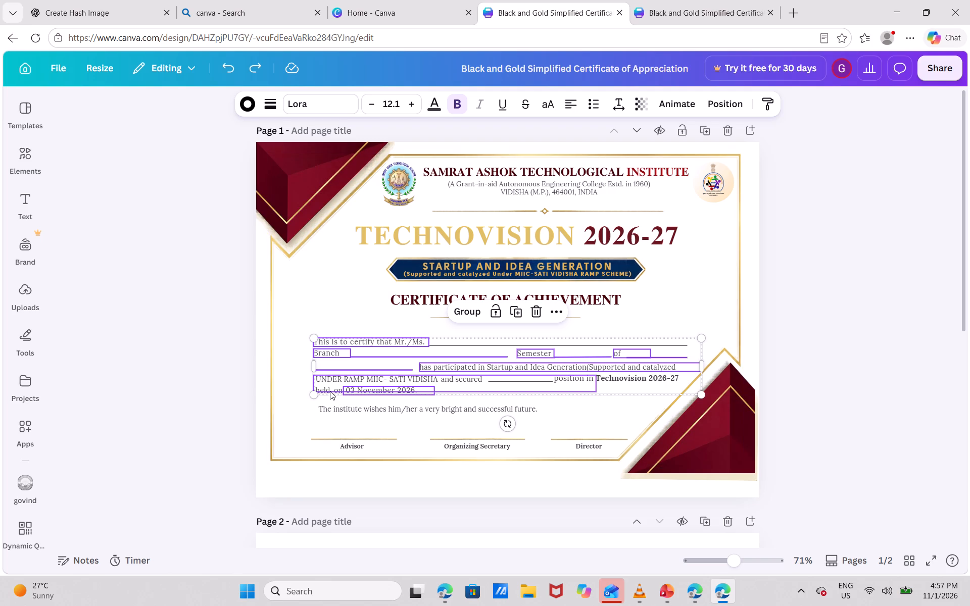
shift+click(332, 392)
shift+click(613, 379)
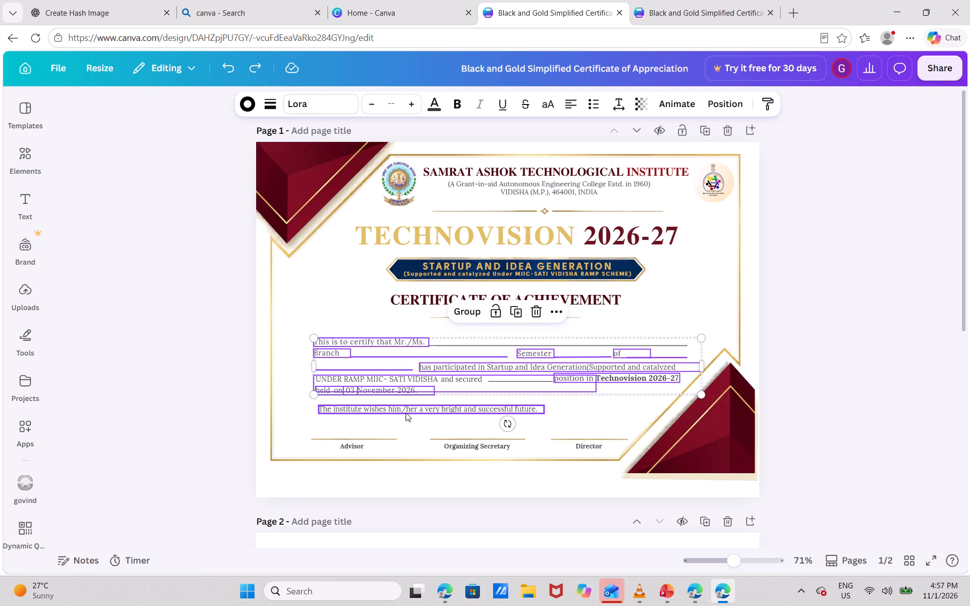
shift+click(406, 413)
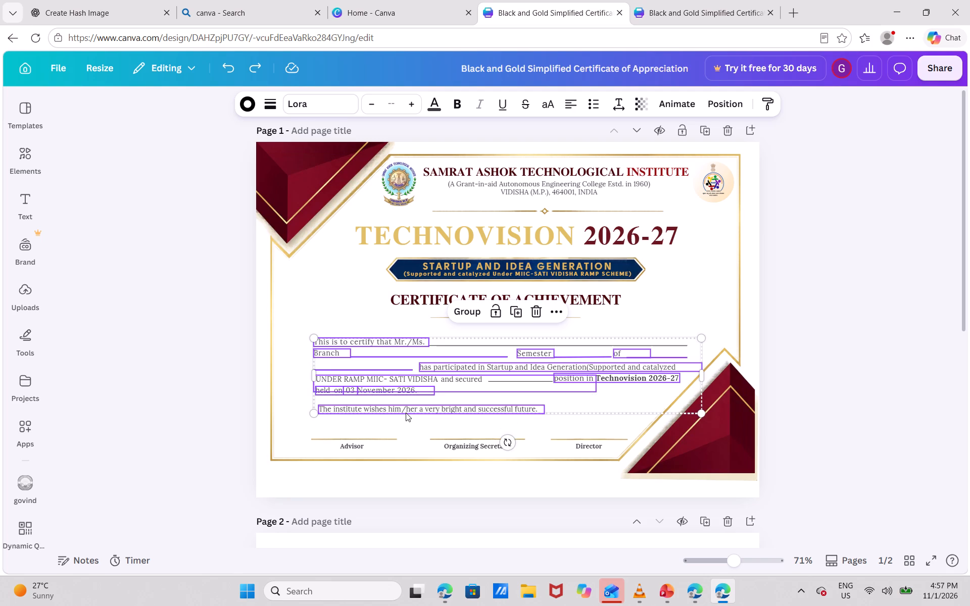
shift+click(457, 315)
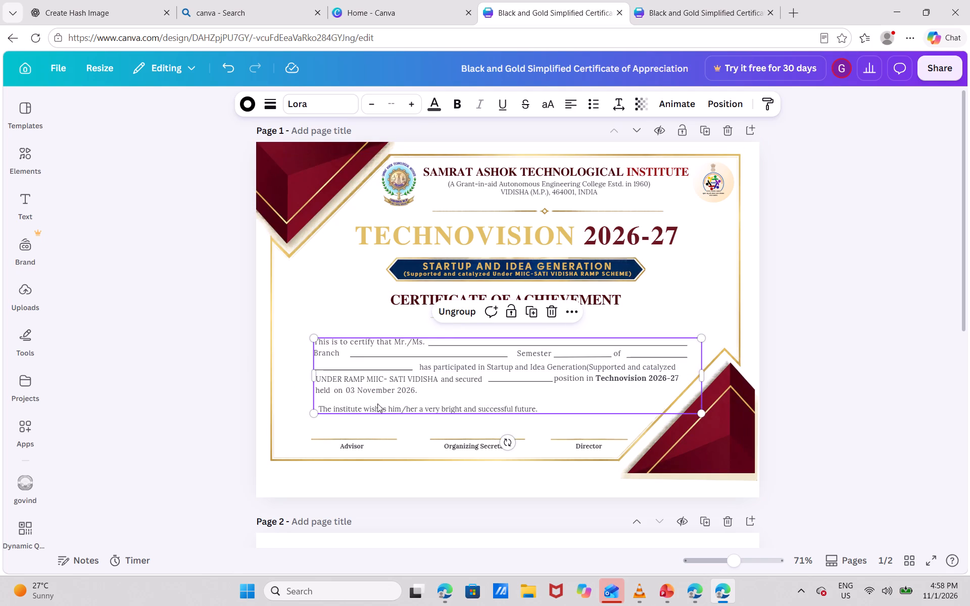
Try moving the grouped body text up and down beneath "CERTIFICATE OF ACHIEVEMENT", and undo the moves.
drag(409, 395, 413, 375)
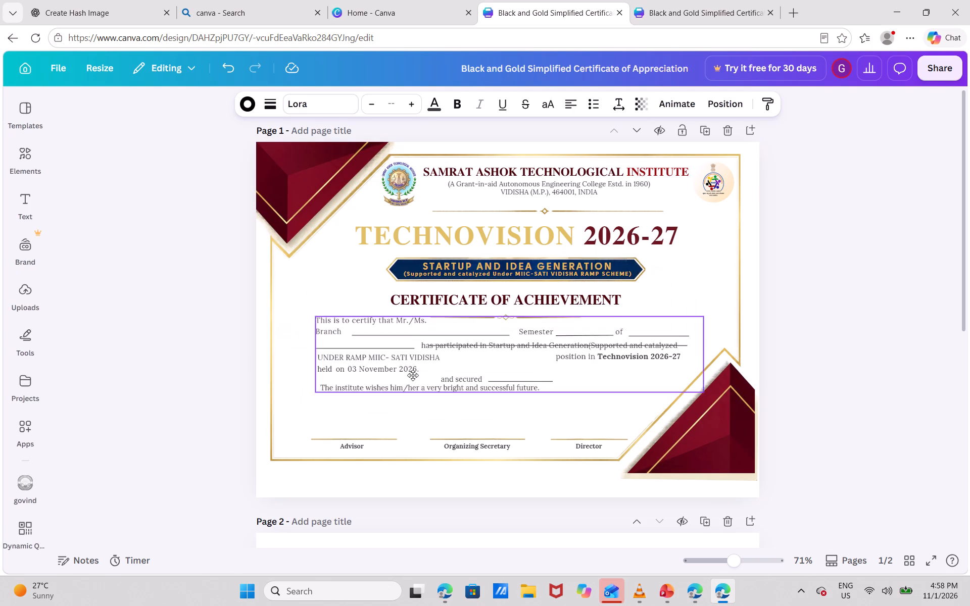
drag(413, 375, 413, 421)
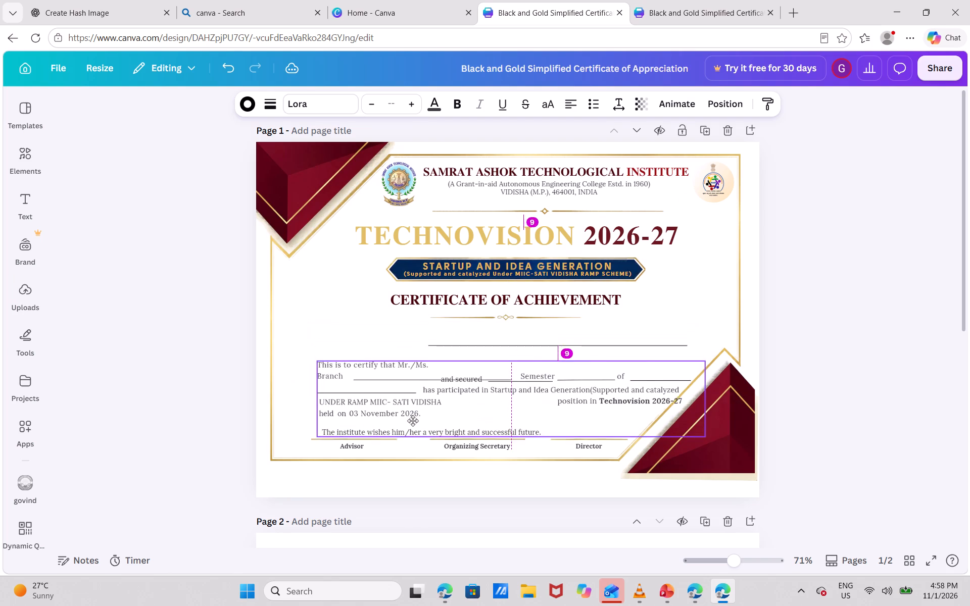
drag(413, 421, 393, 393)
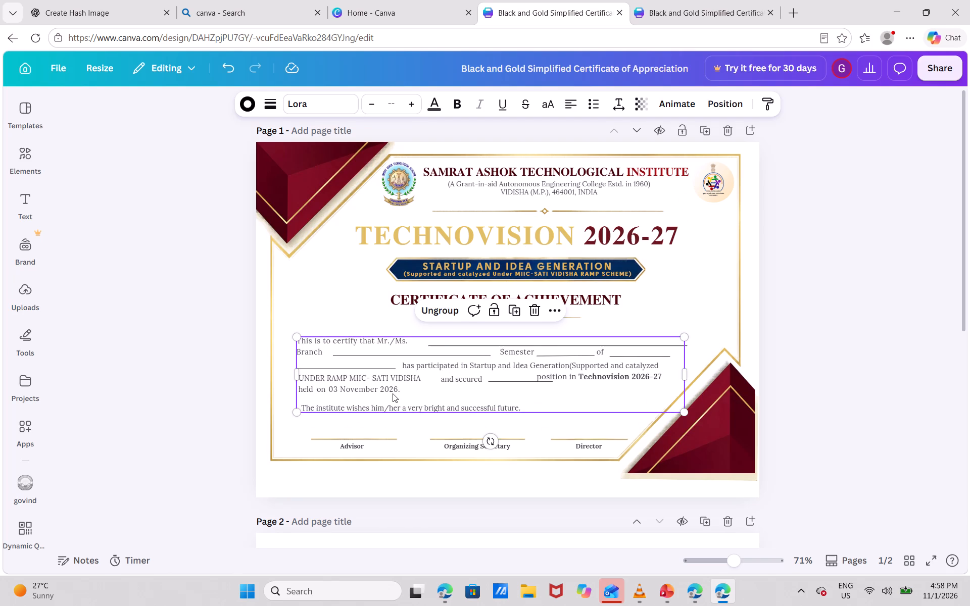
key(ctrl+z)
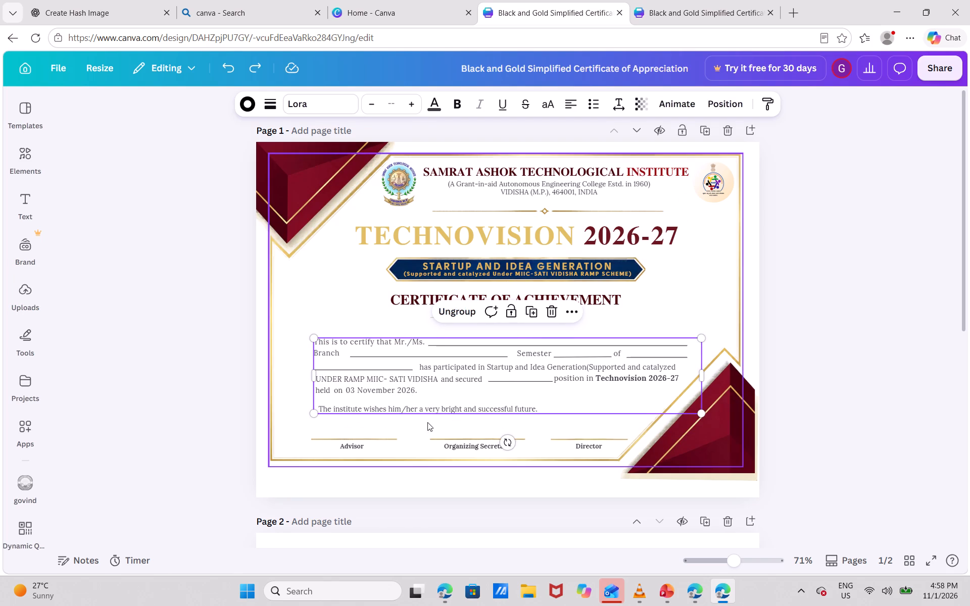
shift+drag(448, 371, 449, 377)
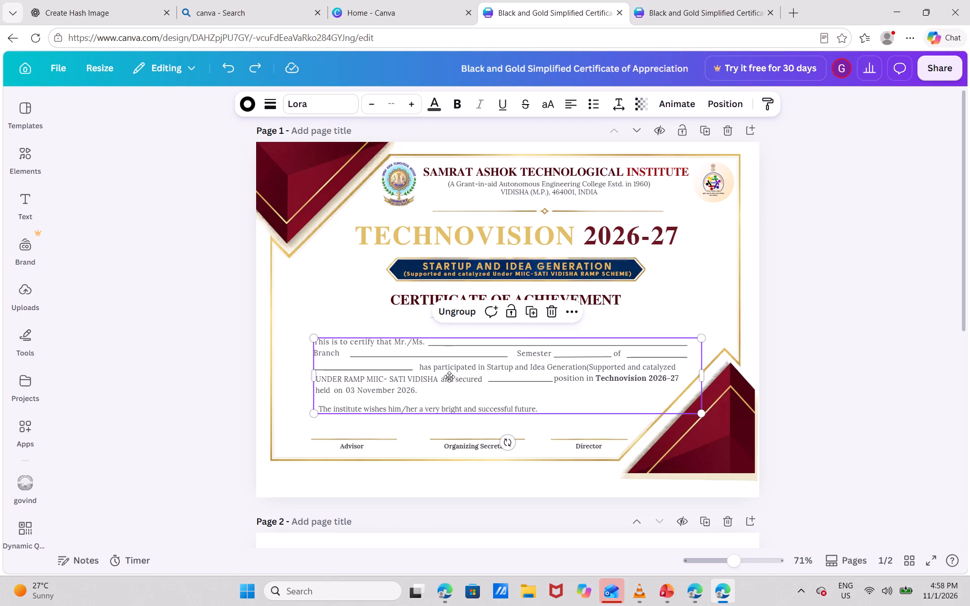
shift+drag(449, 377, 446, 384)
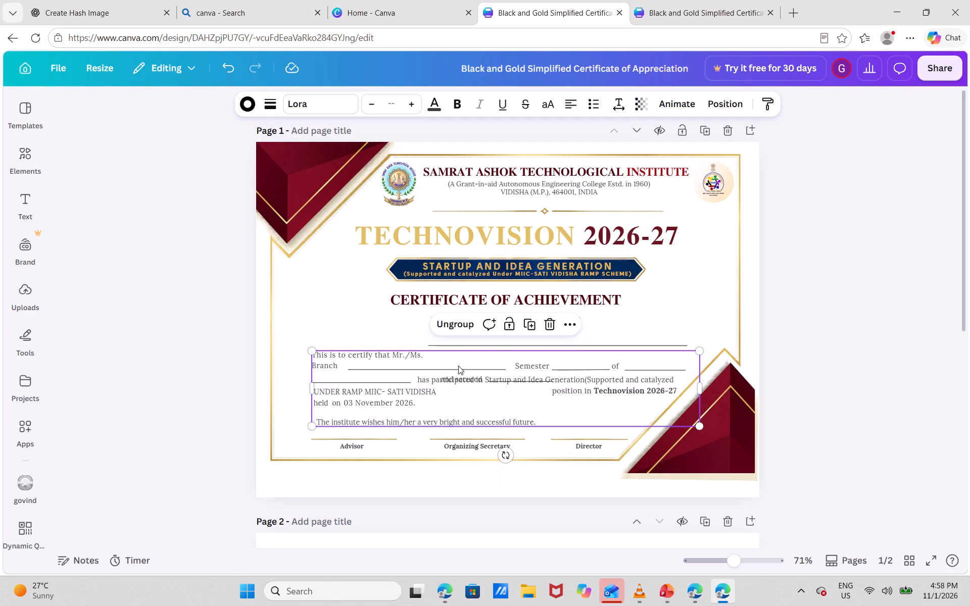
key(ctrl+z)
Nudge the grouped body text straight down onto the signature lines, away from the ungrouped name line and "and secured" text.
key(Down)
key(Down)
key(Down)
key(Down)
key(Down)
key(Down)
key(Down)
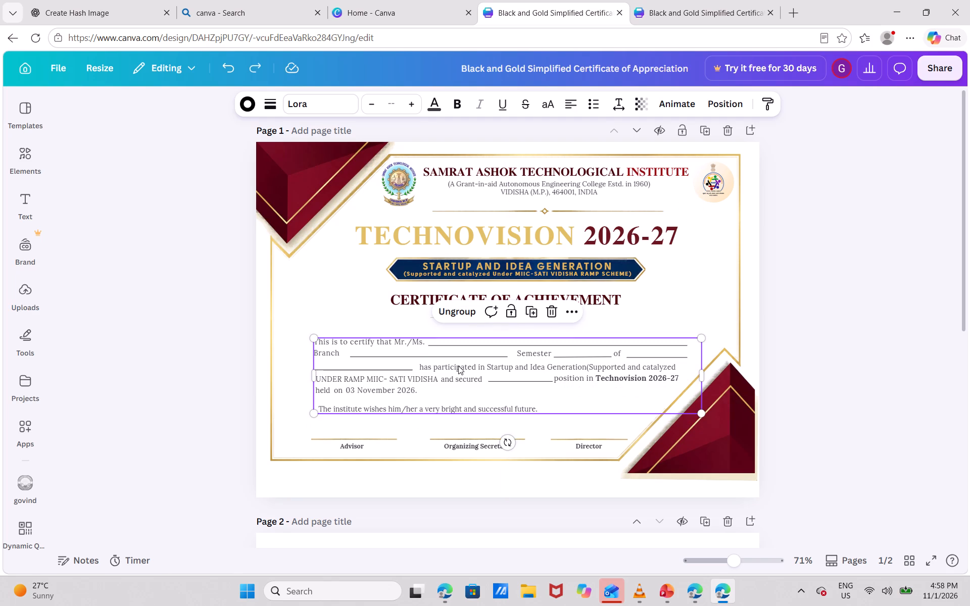
key(Down)
key(Down)
key(Down)
key(Down)
key(Down)
key(Down)
key(Down)
key(Down)
key(Down)
key(Down)
key(Down)
key(Down)
key(Down)
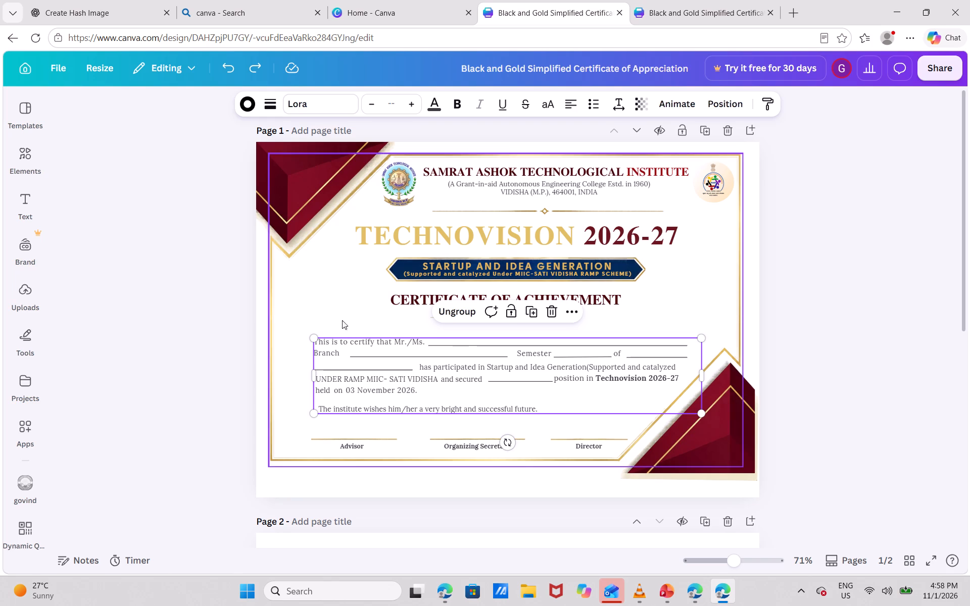
click(333, 306)
click(366, 356)
key(Down)
key(Down)
key(Down)
key(Down)
key(Down)
key(Down)
key(Down)
key(Down)
key(Down)
key(Down)
key(Down)
key(Down)
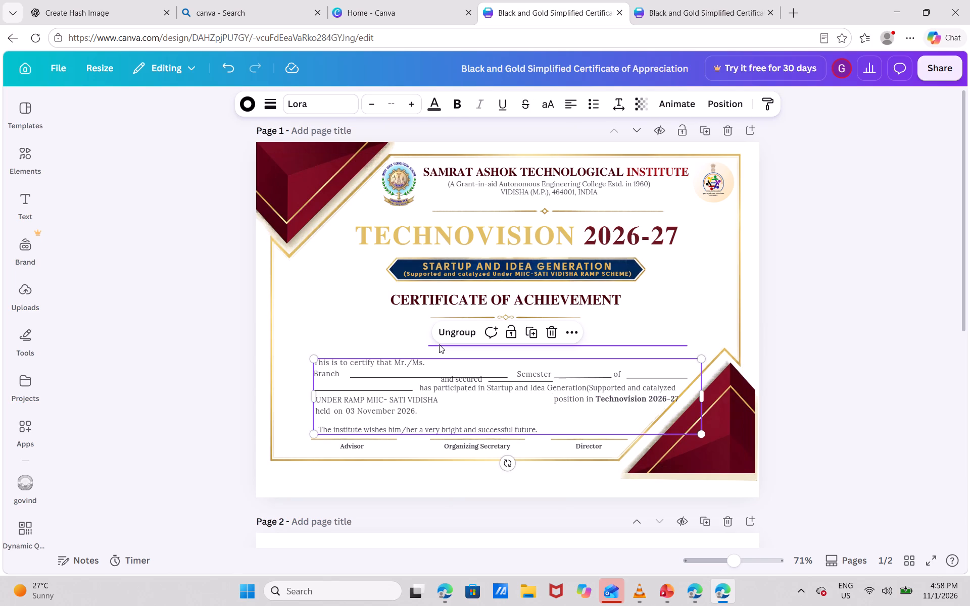
key(Down)
key(Down)
key(Down)
key(Down)
key(Down)
key(Down)
key(Down)
key(Down)
key(Down)
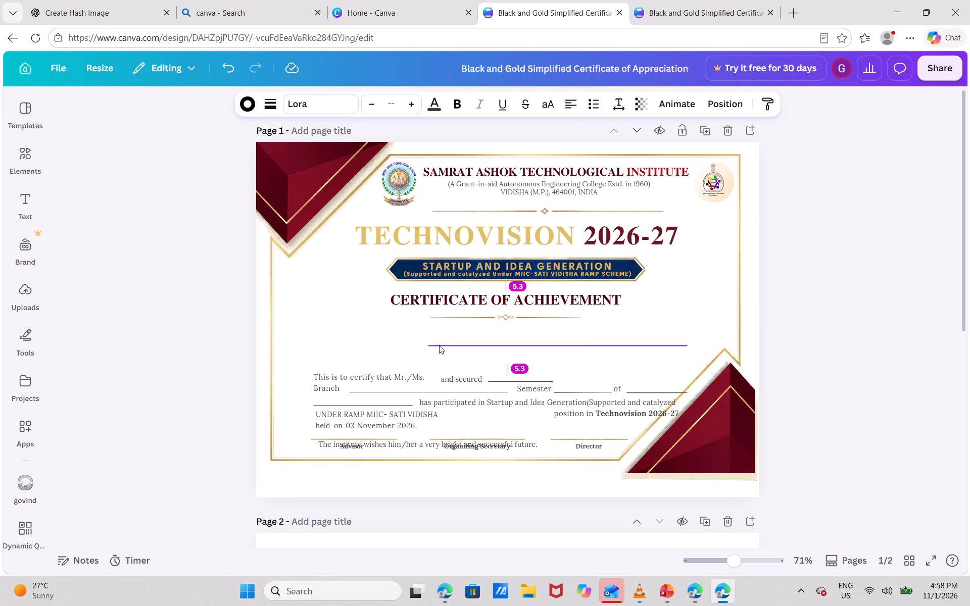
Group the long blank name line with the body text group.
click(439, 345)
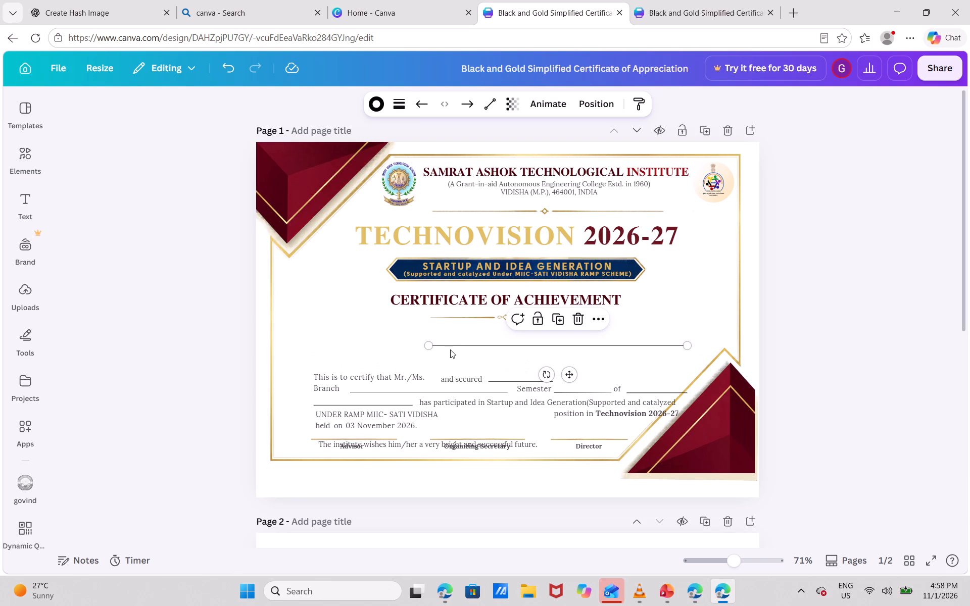
click(443, 330)
click(454, 346)
shift+click(396, 385)
click(459, 318)
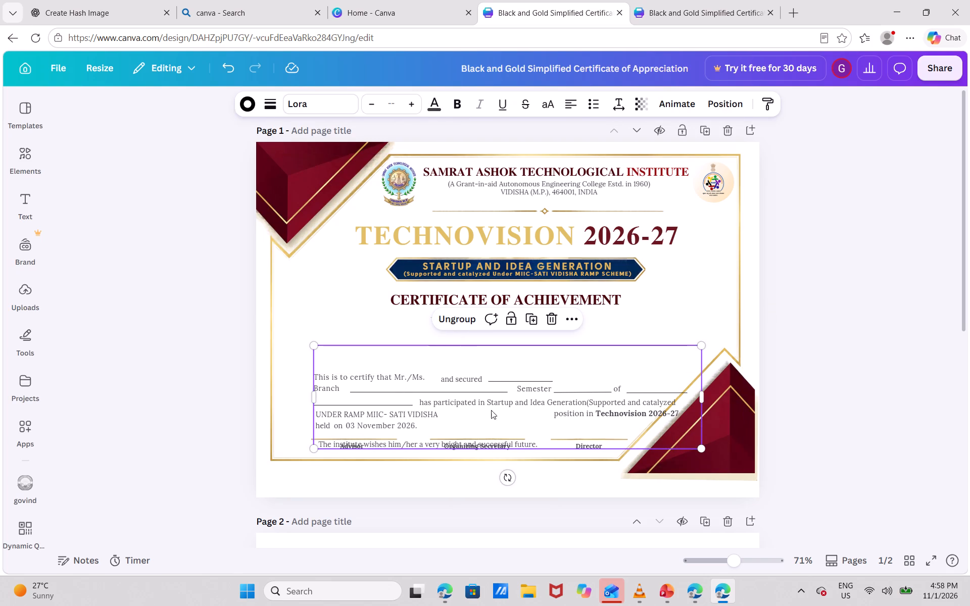
Nudge the enlarged body text group further down until its name line sits below the separate "and secured" text.
click(304, 280)
click(204, 296)
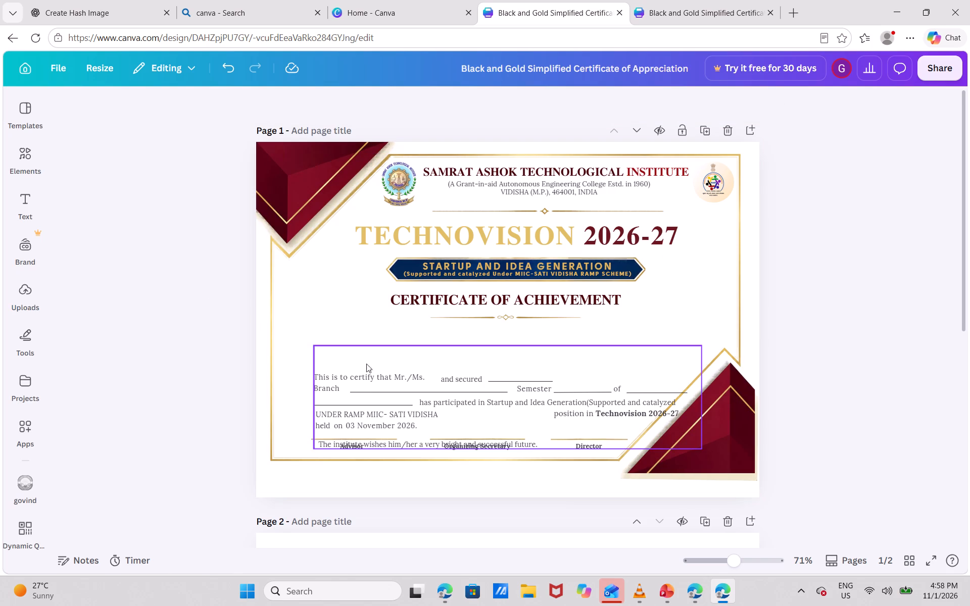
click(371, 385)
key(Down)
key(Down)
key(Down)
key(Down)
key(Down)
key(Down)
key(Down)
key(Down)
key(Down)
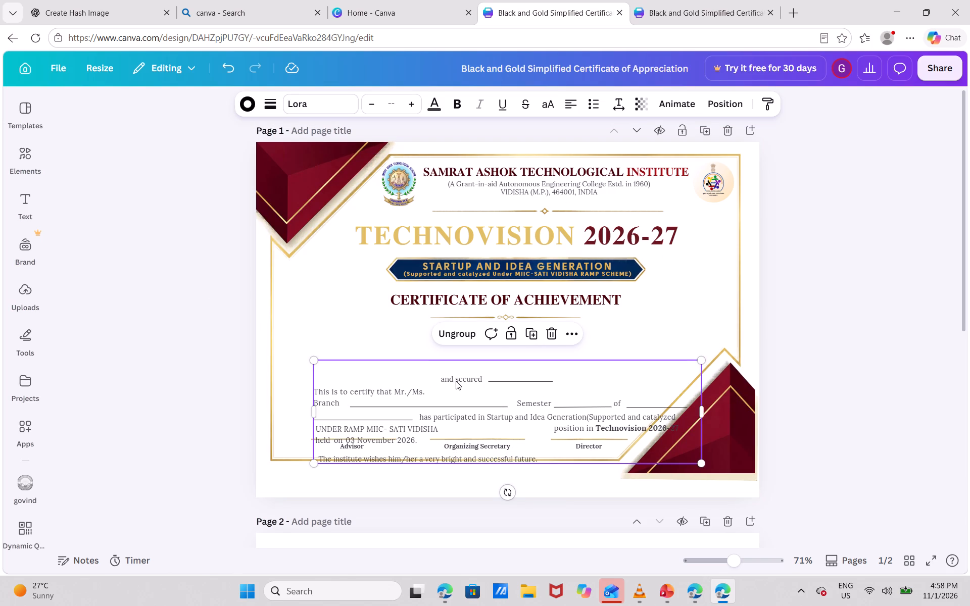
key(Down)
key(Down)
key(Down)
key(Down)
key(Down)
key(Down)
key(Down)
key(Down)
key(Down)
key(Down)
key(Down)
key(Down)
key(Down)
key(Down)
key(Down)
key(Down)
key(Down)
key(Down)
key(Down)
key(Down)
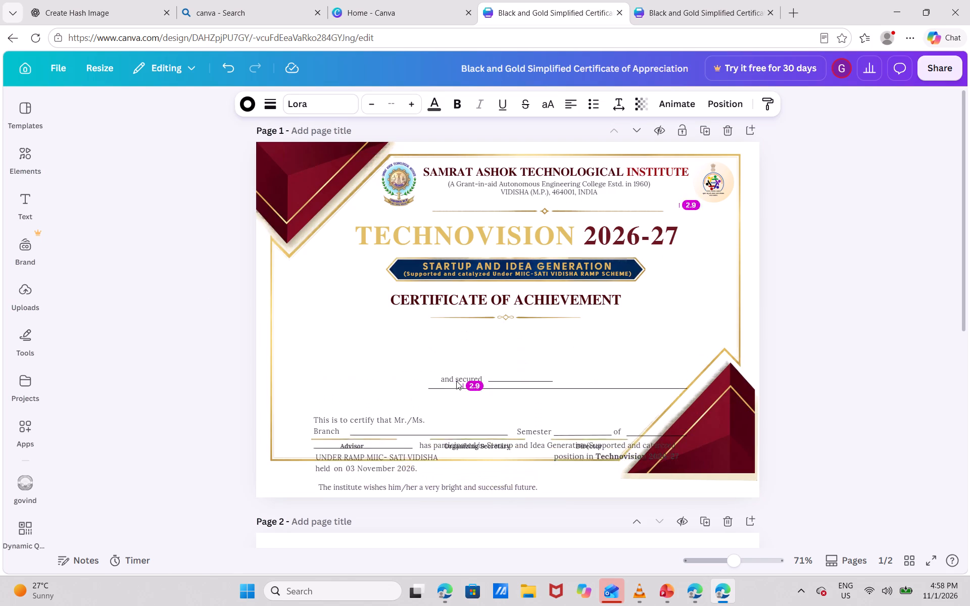
Group the "and secured" text with its adjacent blank line.
click(457, 380)
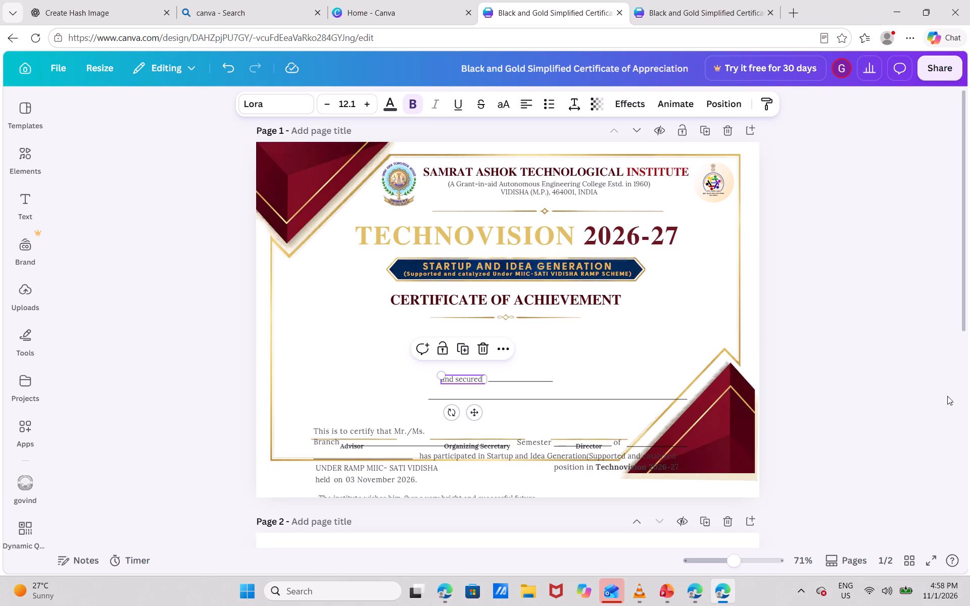
shift+click(529, 380)
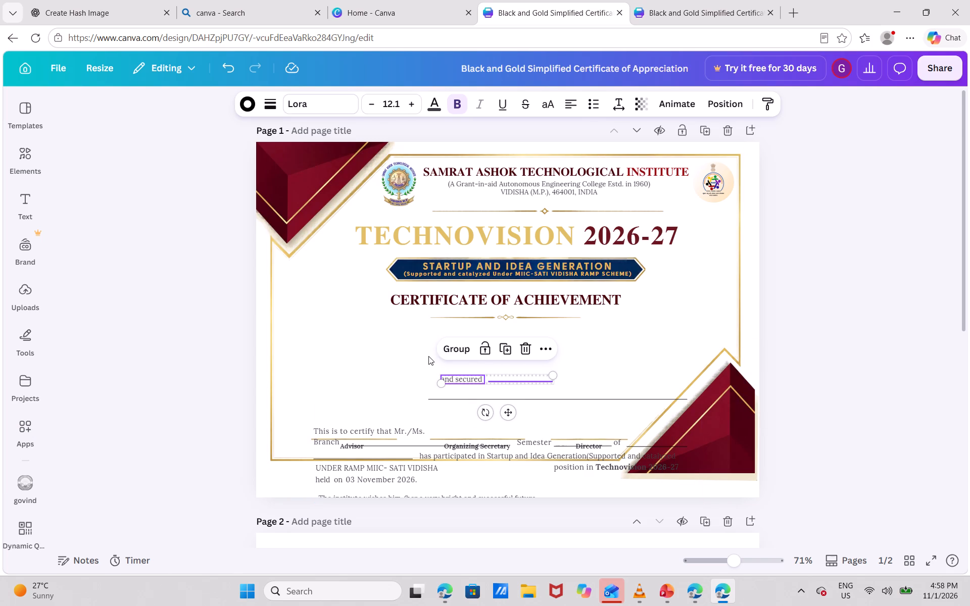
shift+click(450, 347)
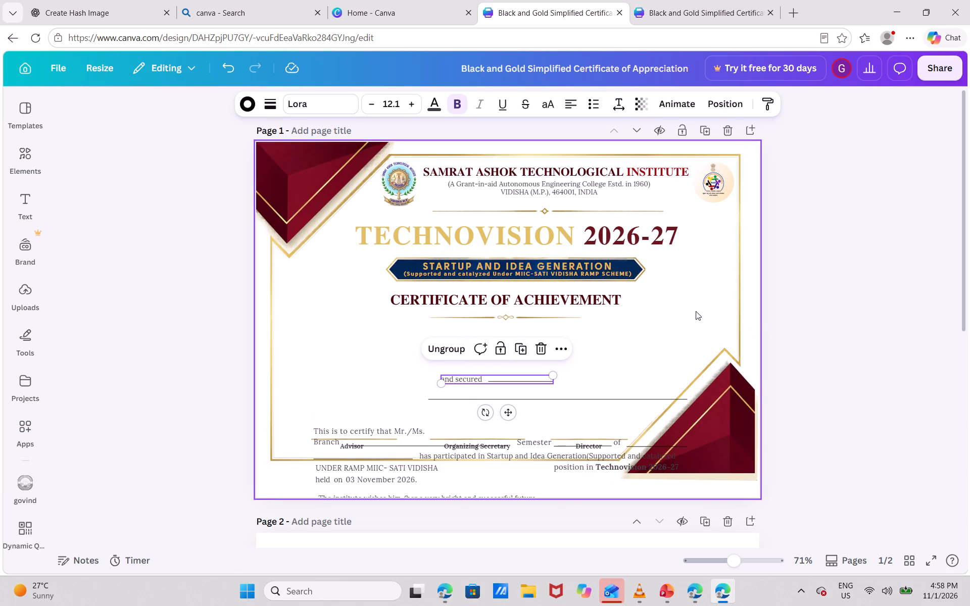
Group the "and secured" text group with the body text group on the achievement certificate.
click(696, 311)
click(533, 375)
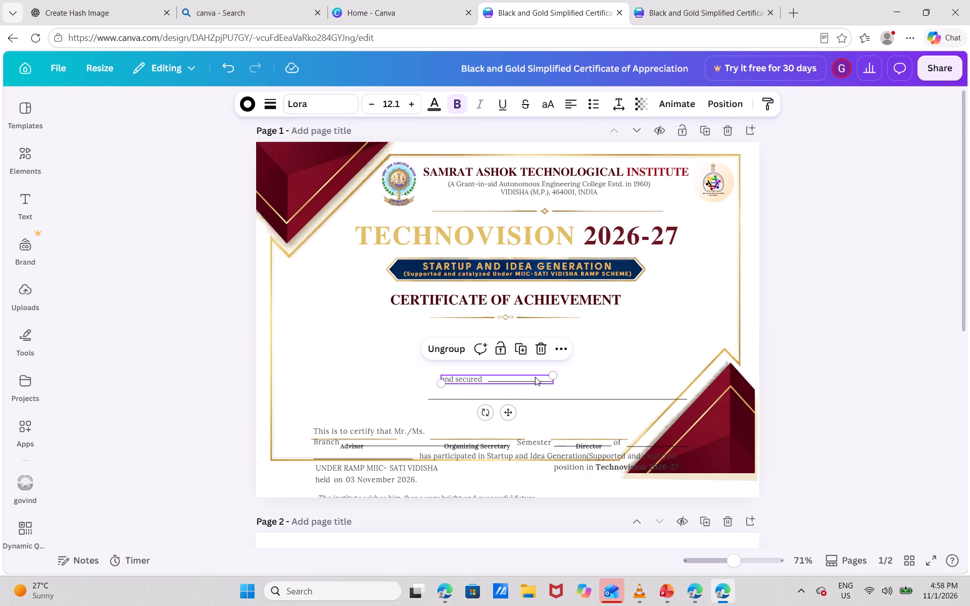
shift+click(416, 421)
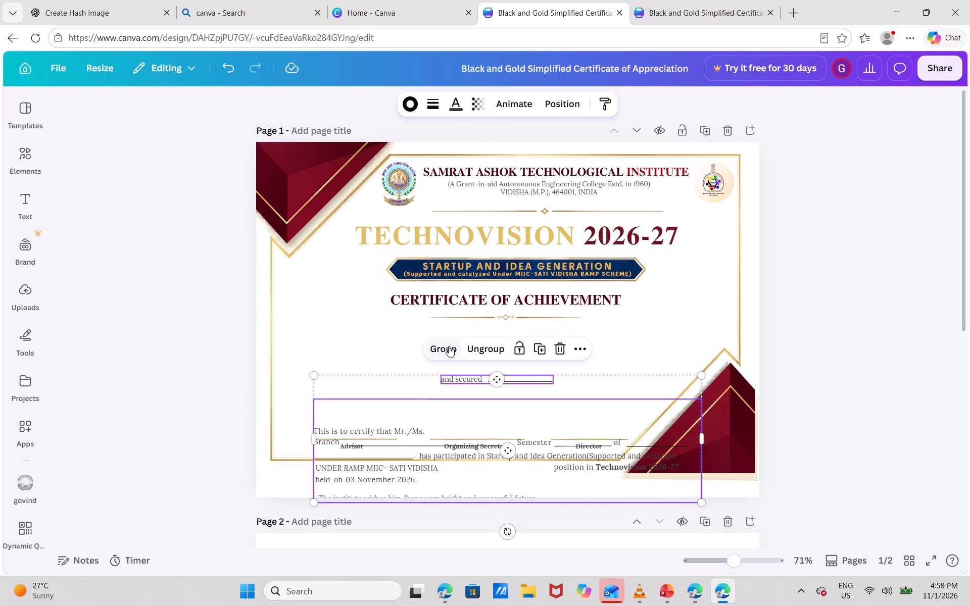
shift+click(449, 346)
click(849, 234)
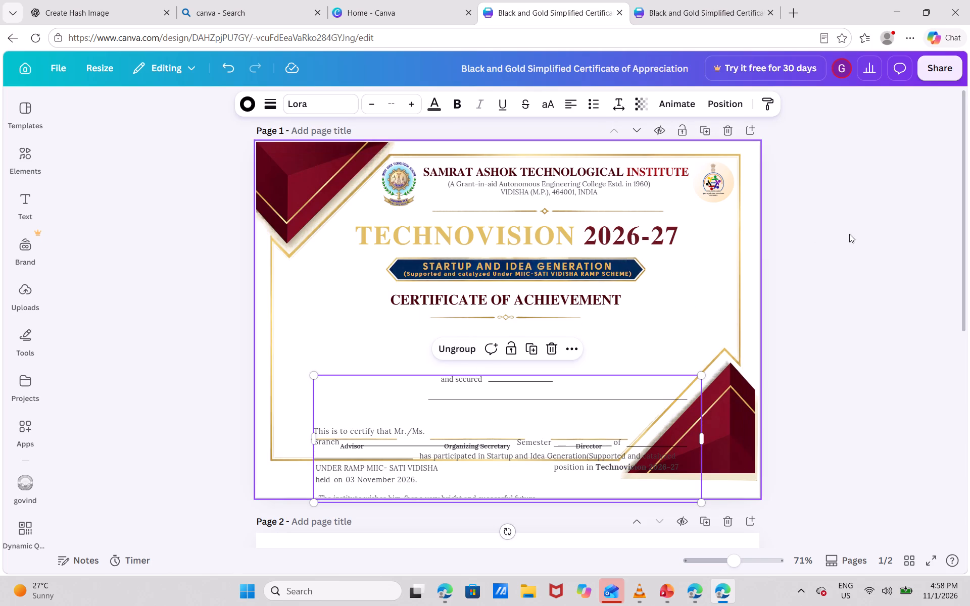
Move the combined body text group up until its last line sits just above the signature lines.
drag(569, 418, 567, 347)
click(567, 347)
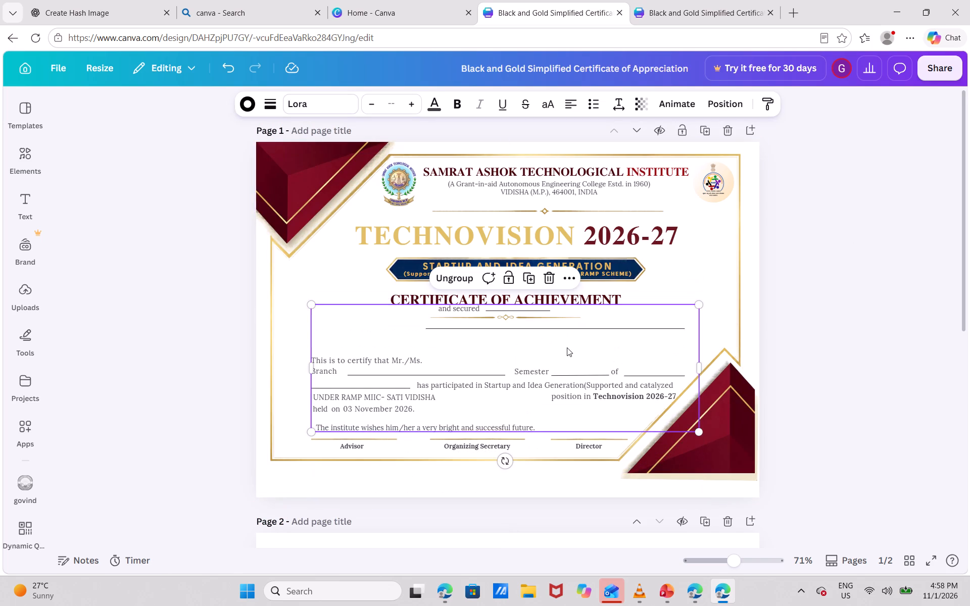
Copy the combined group, switch to the participation certificate and delete its old body text group.
key(ctrl+c)
key(alt+Tab)
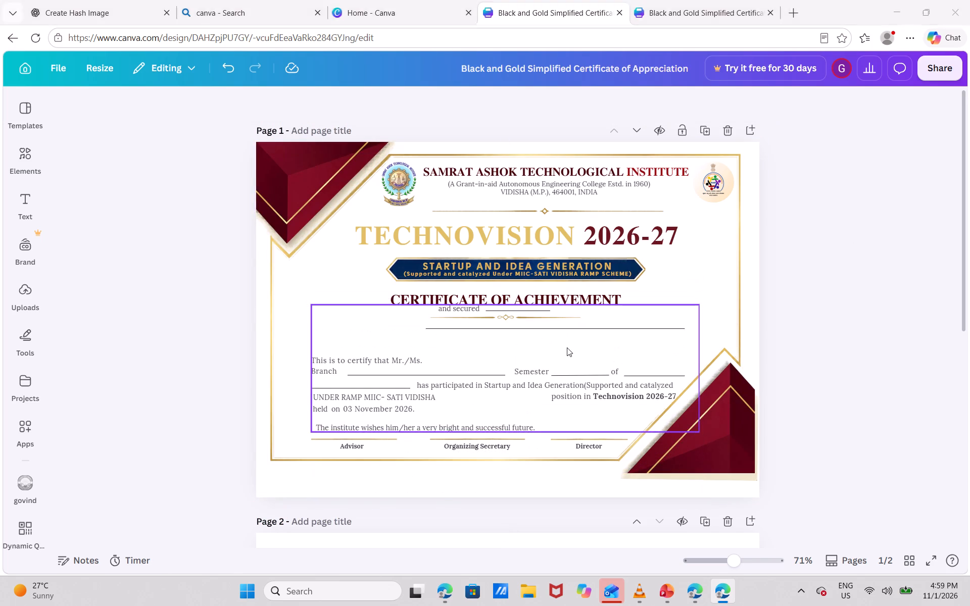
click(574, 399)
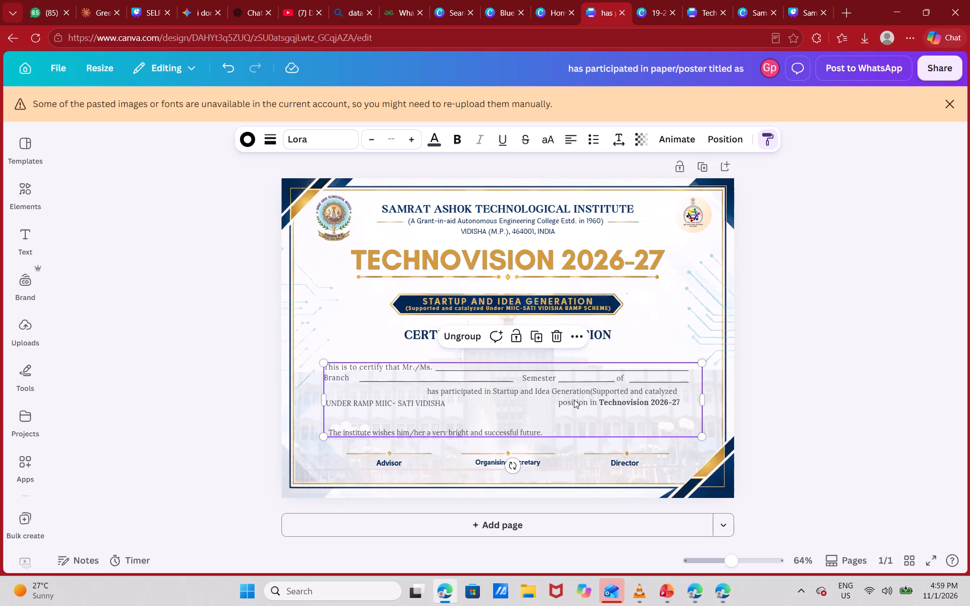
key(BackSpace)
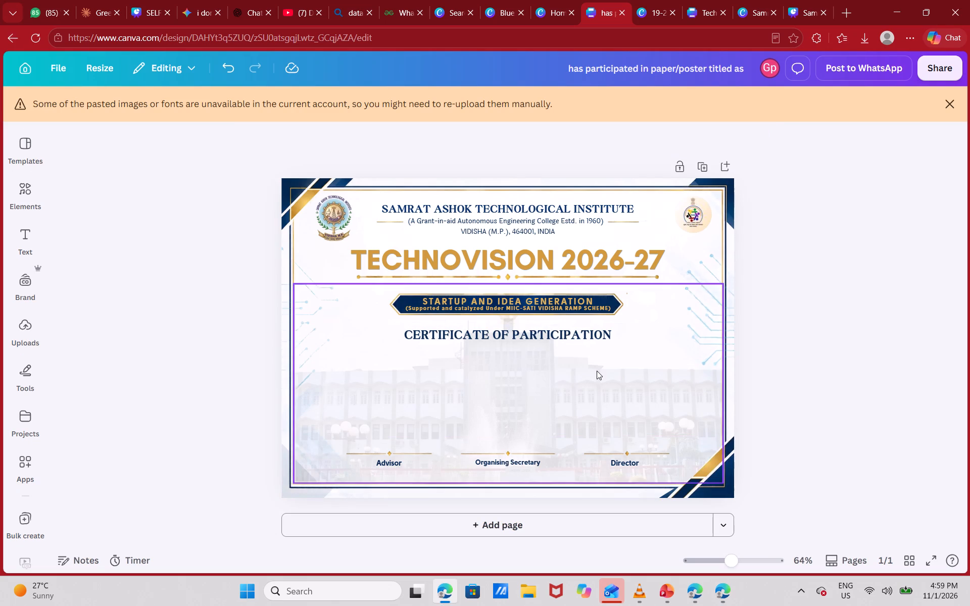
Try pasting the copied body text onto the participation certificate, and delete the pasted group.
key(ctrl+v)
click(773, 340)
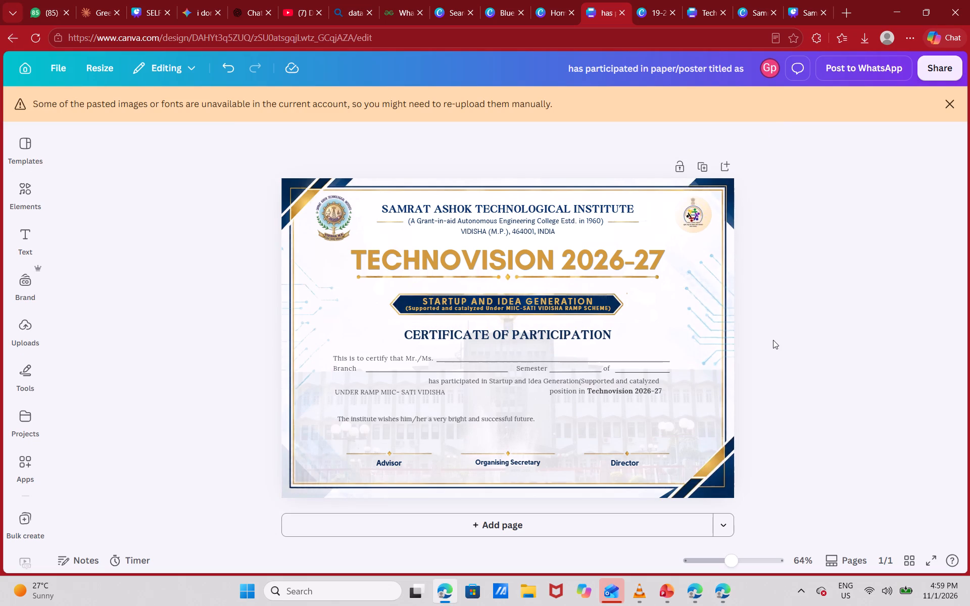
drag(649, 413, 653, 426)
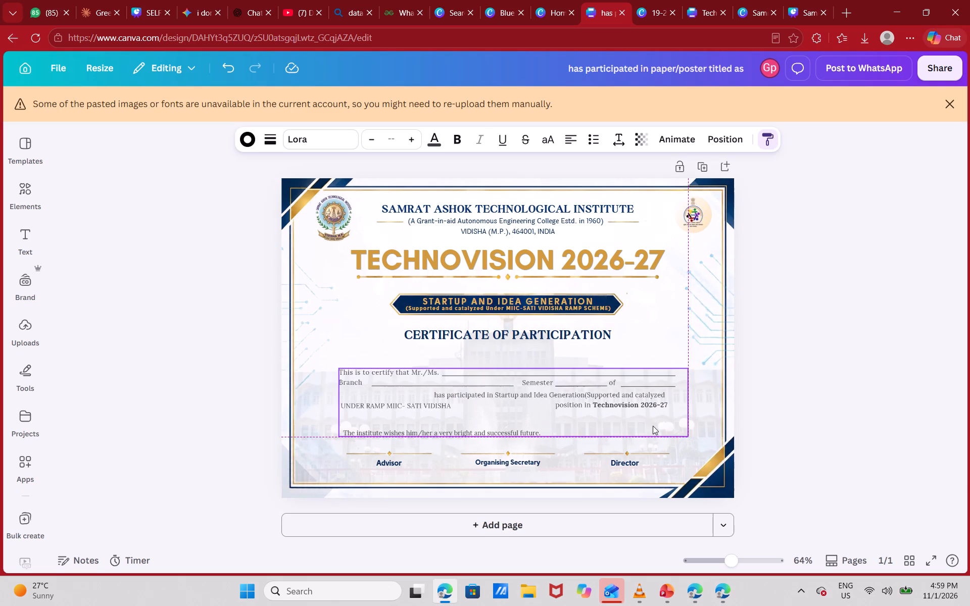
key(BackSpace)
Copy the achievement certificate's combined body text group again and paste it onto the participation certificate, placing it just above the signature lines.
key(alt+Tab)
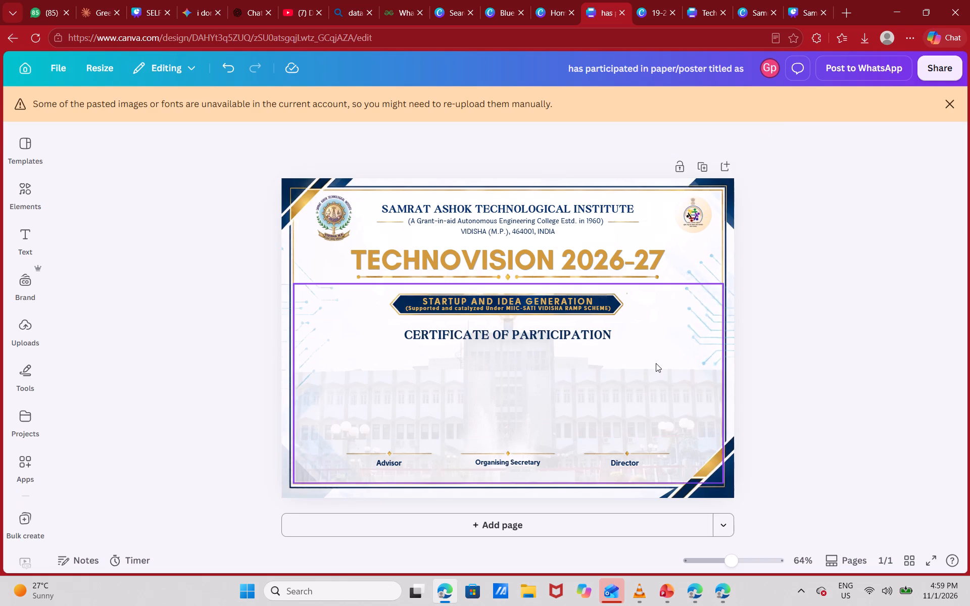
click(670, 362)
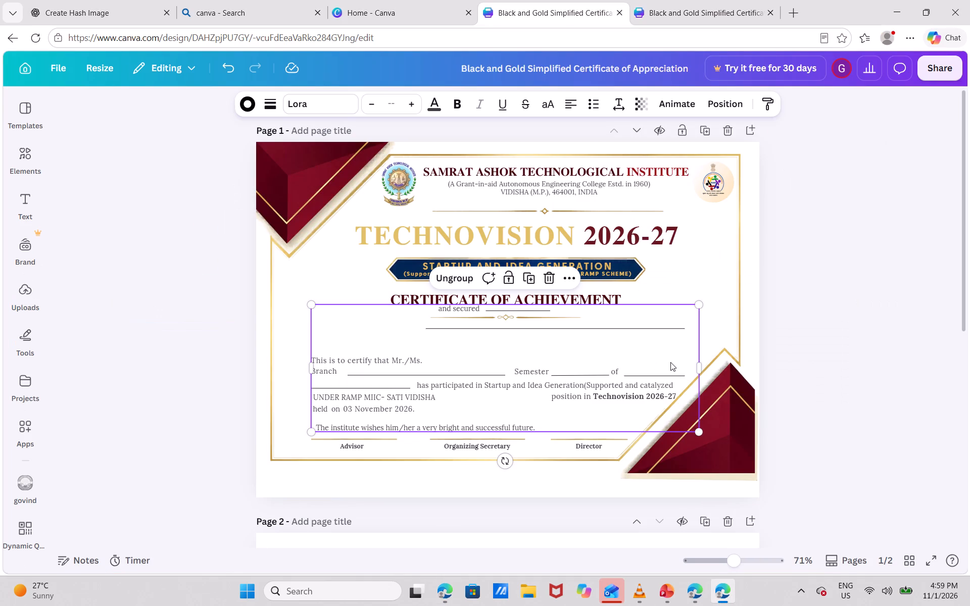
key(ctrl+c)
key(alt+Tab)
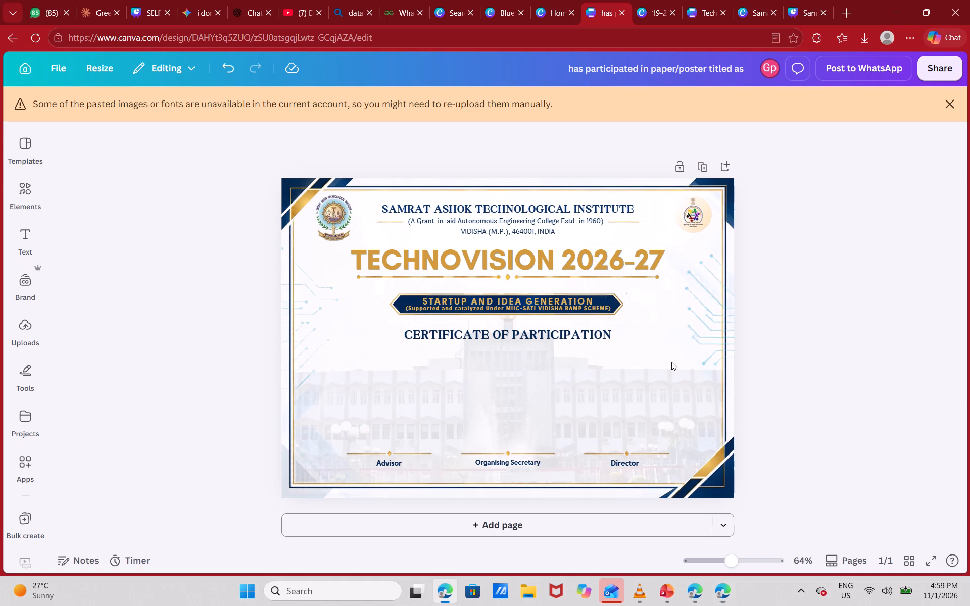
key(ctrl+v)
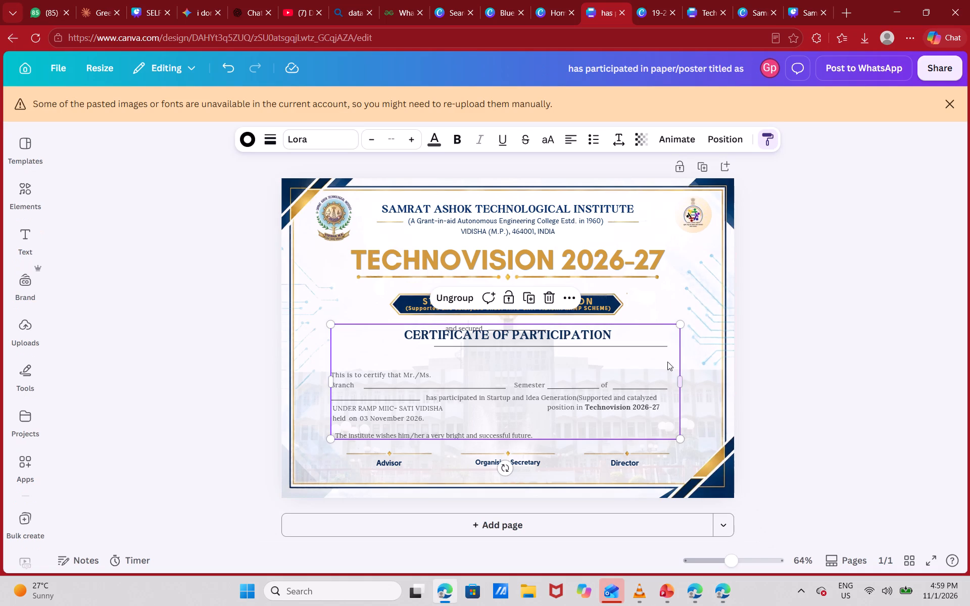
drag(627, 366, 631, 370)
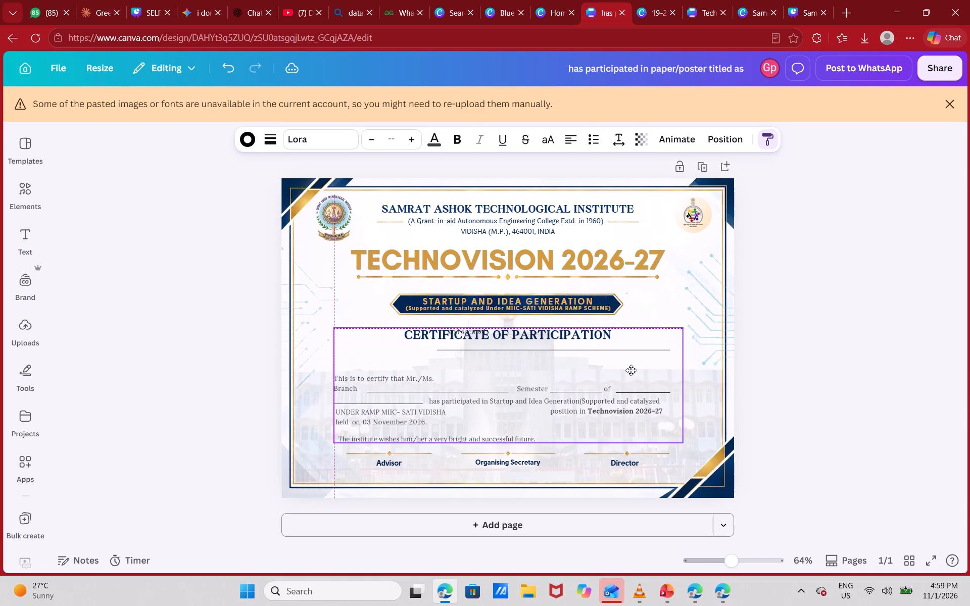
drag(631, 370, 631, 359)
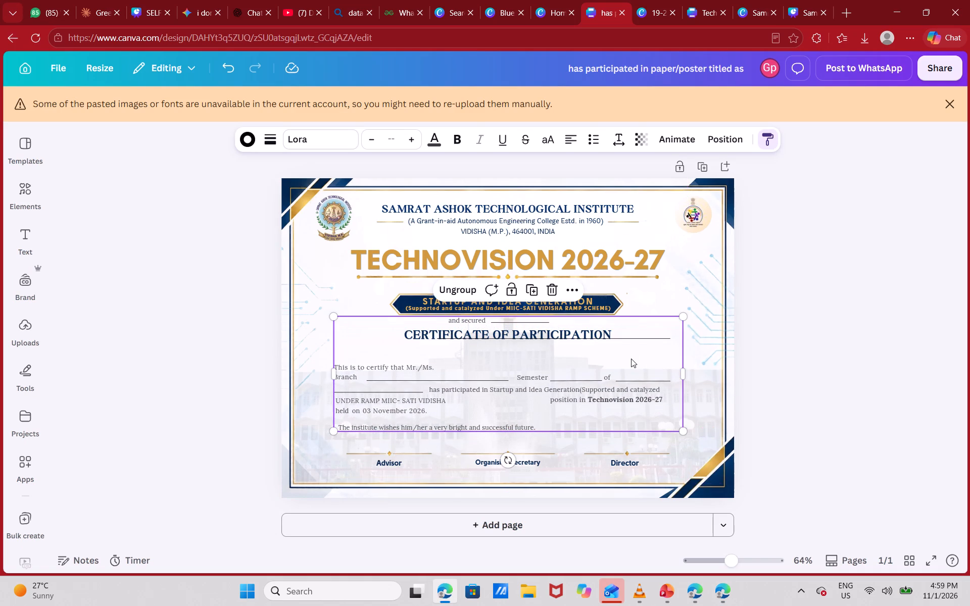
Ungroup the pasted body text on the participation certificate.
click(452, 289)
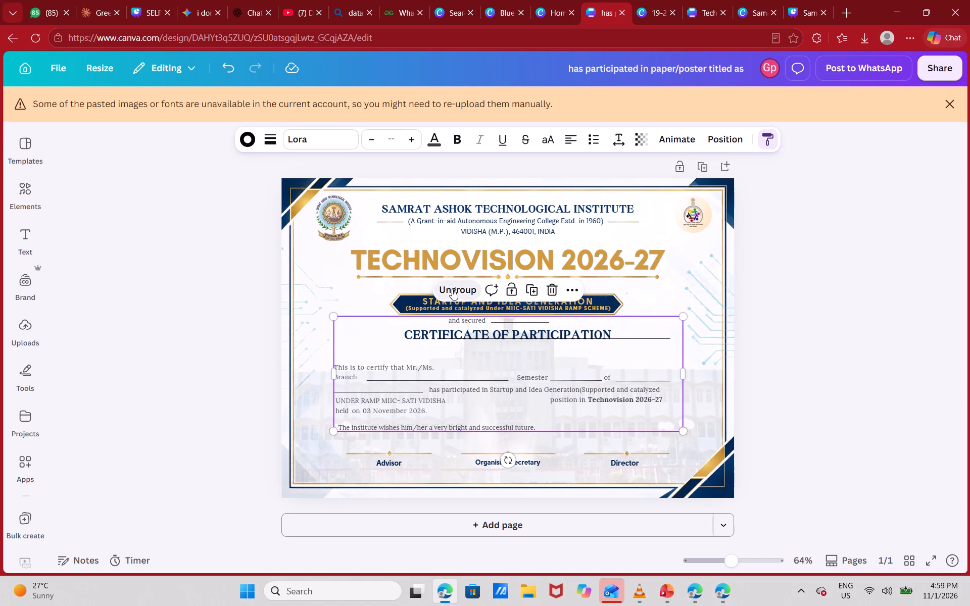
click(804, 314)
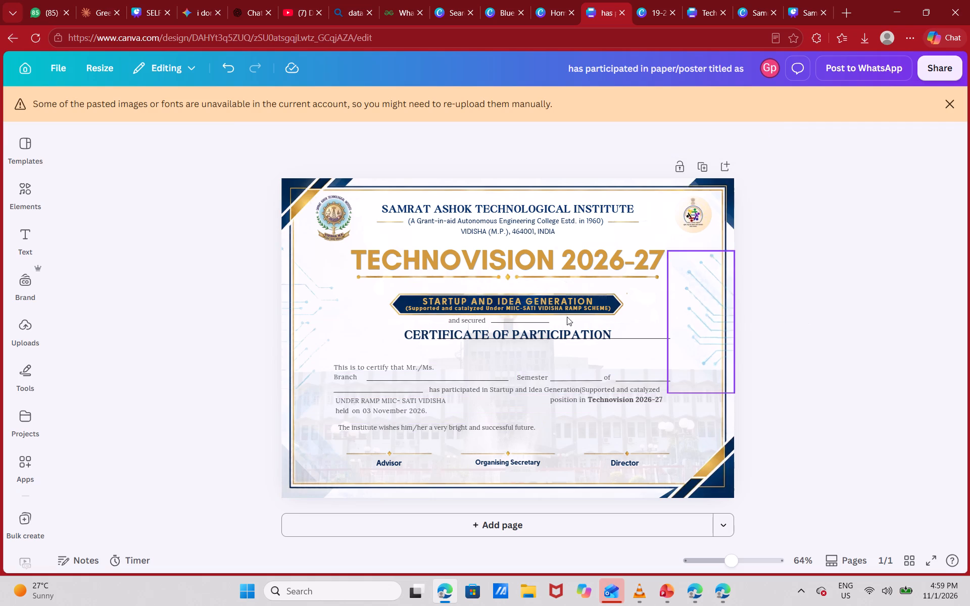
Group the "and secured" text with its short blank line on the participation certificate.
click(518, 322)
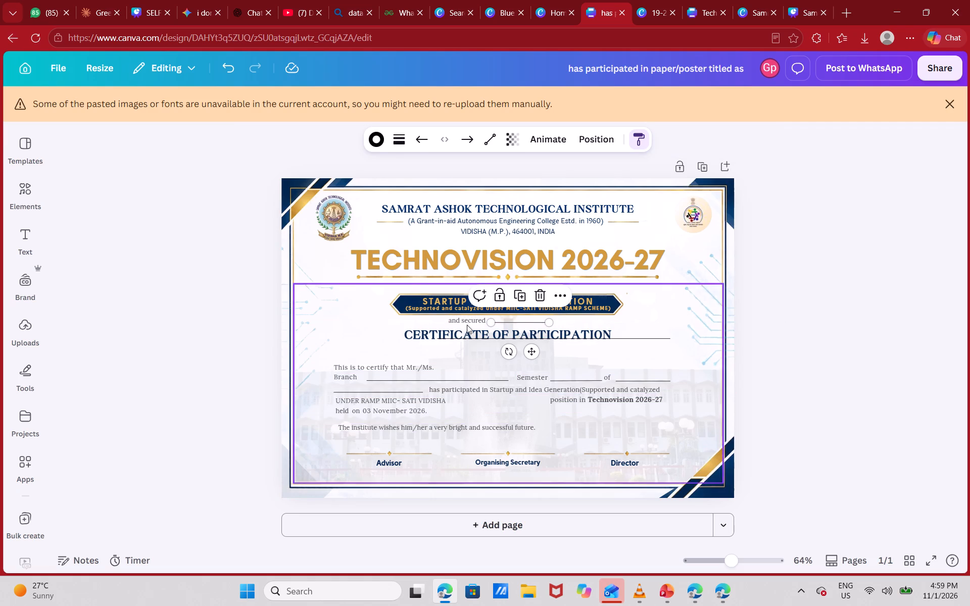
shift+click(461, 319)
shift+click(466, 290)
click(890, 292)
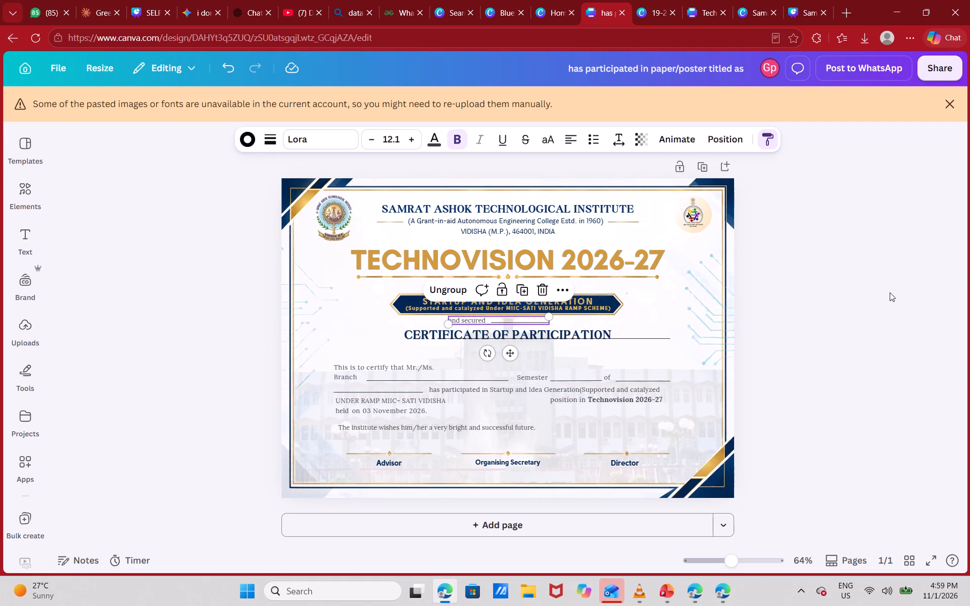
Nudge the "and secured" group straight down into the gap between "UNDER RAMP MIIC- SATI VIDISHA" and "position in".
click(544, 323)
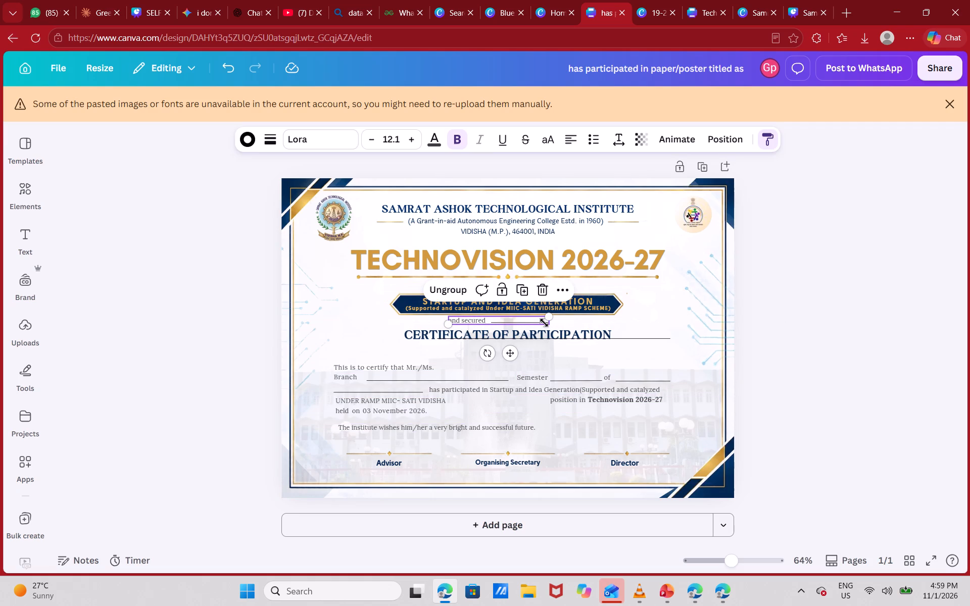
key(Down)
key(Down)
key(Down)
key(Down)
key(Down)
key(Down)
key(Down)
key(Down)
key(Down)
key(Down)
key(Down)
key(Down)
key(Down)
key(Down)
key(Down)
key(Down)
key(Down)
key(Down)
key(Down)
key(Down)
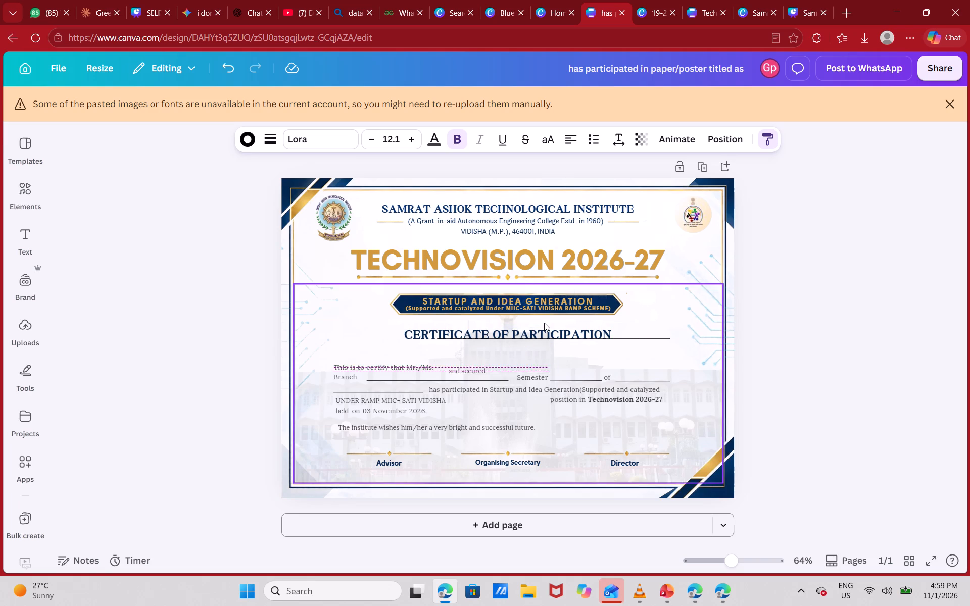
key(Down)
key(Down)
key(Down)
key(Down)
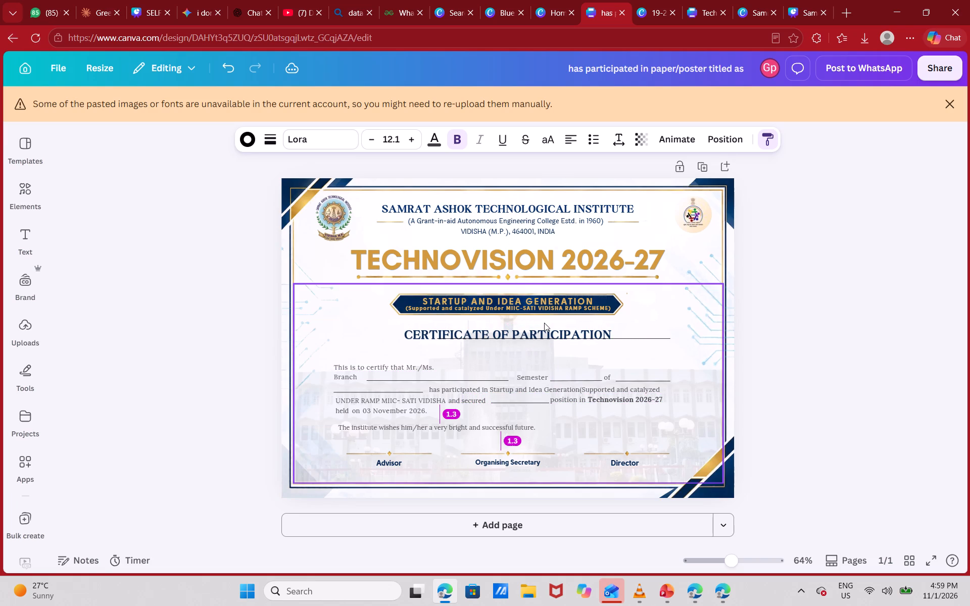
click(842, 379)
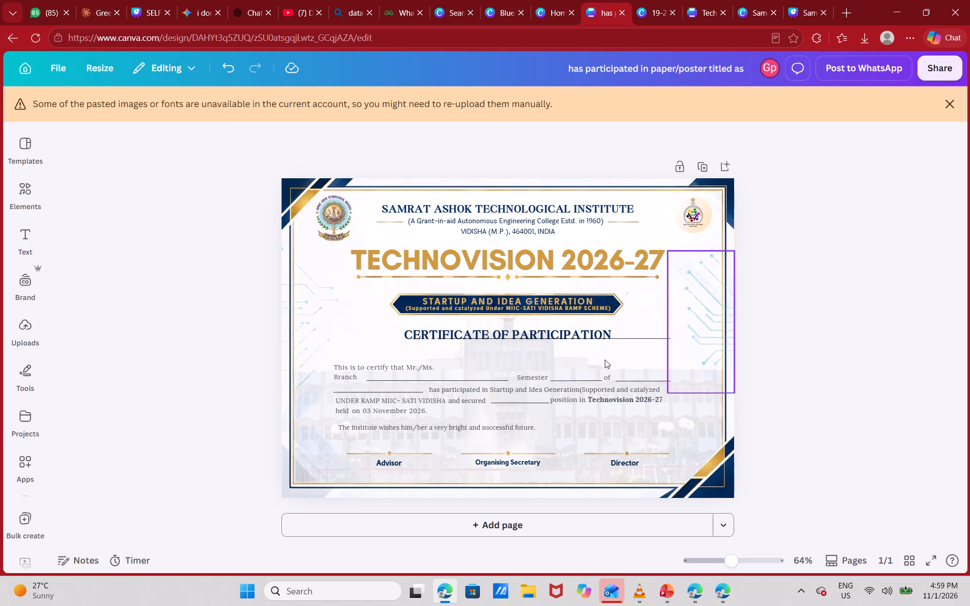
Nudge the long blank name line straight down beside "This is to certify that Mr./Ms.".
click(618, 336)
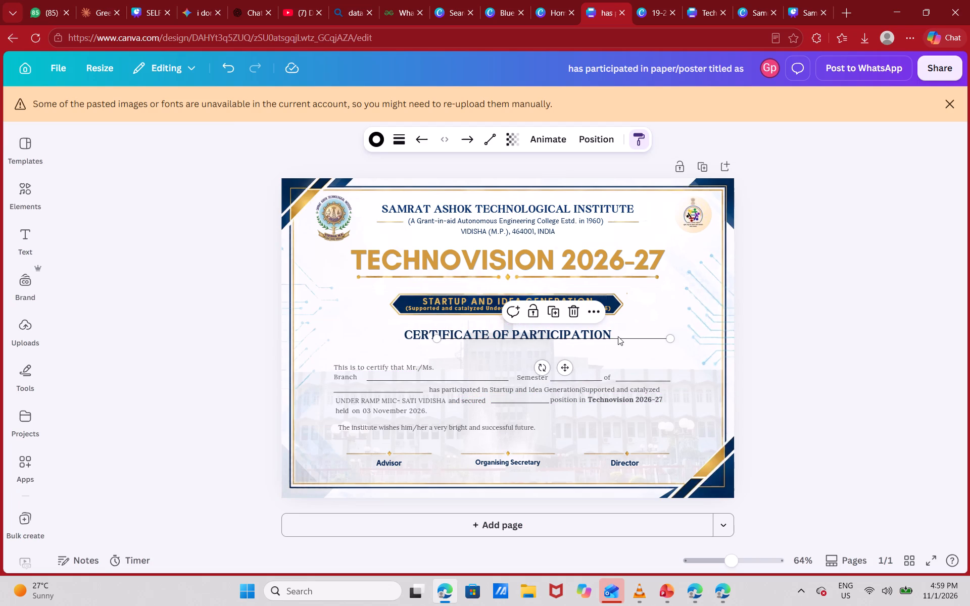
key(Down)
key(Down)
key(Down)
key(Down)
key(Down)
key(Down)
key(Down)
key(Down)
key(Down)
key(Down)
key(Down)
key(Down)
key(Down)
key(Down)
key(Down)
key(Down)
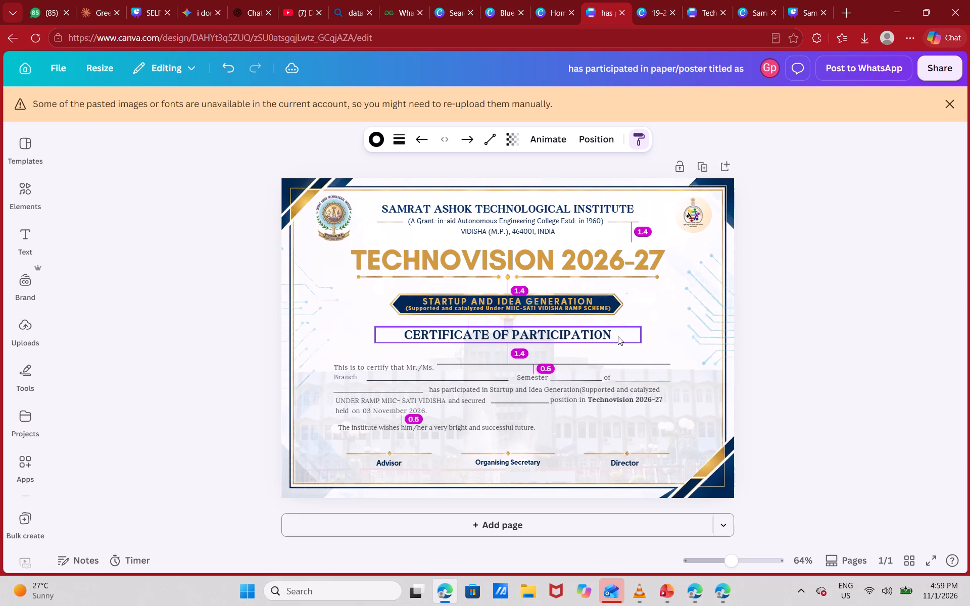
key(Down)
key(Down)
key(Down)
key(Down)
click(783, 314)
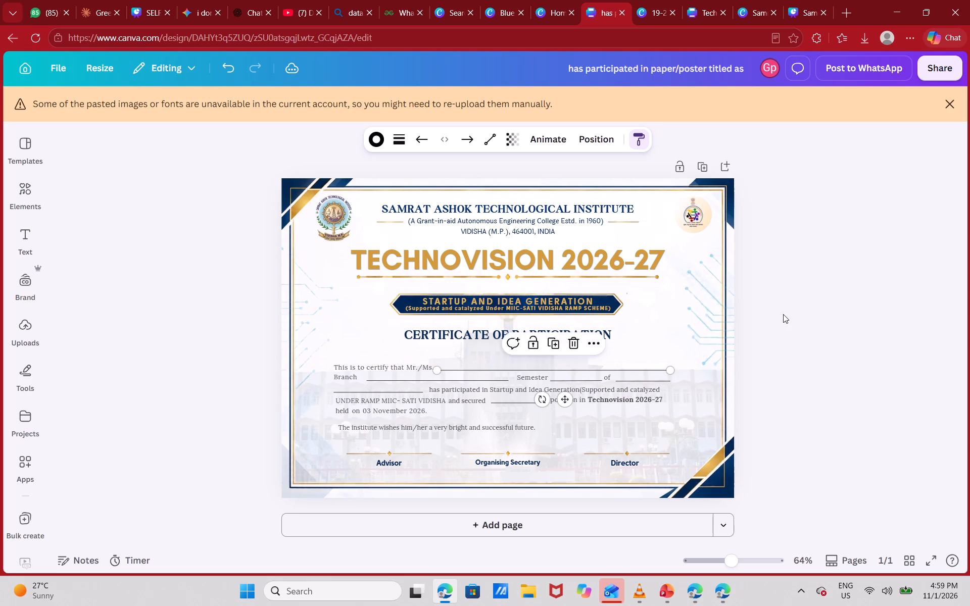
click(629, 362)
click(839, 337)
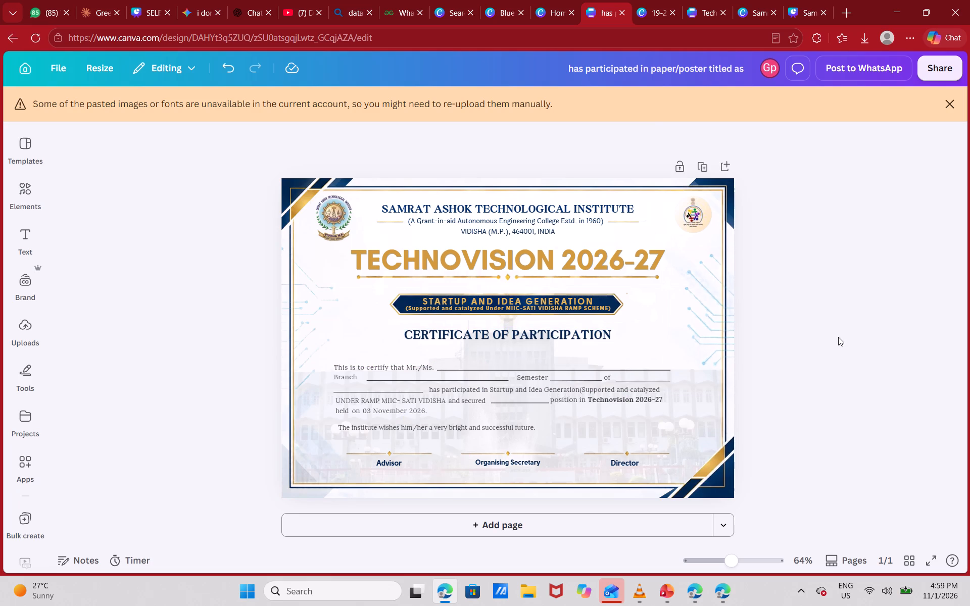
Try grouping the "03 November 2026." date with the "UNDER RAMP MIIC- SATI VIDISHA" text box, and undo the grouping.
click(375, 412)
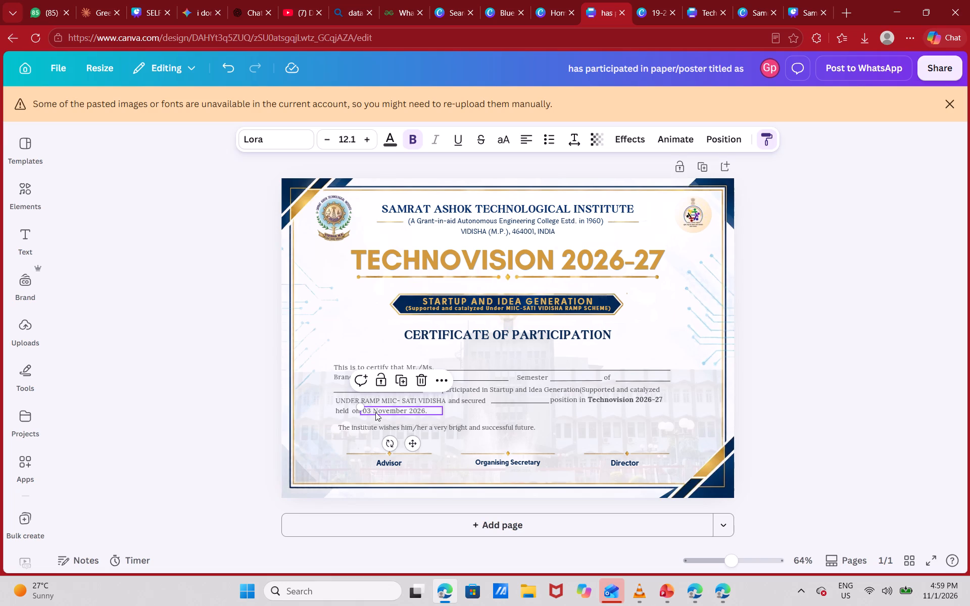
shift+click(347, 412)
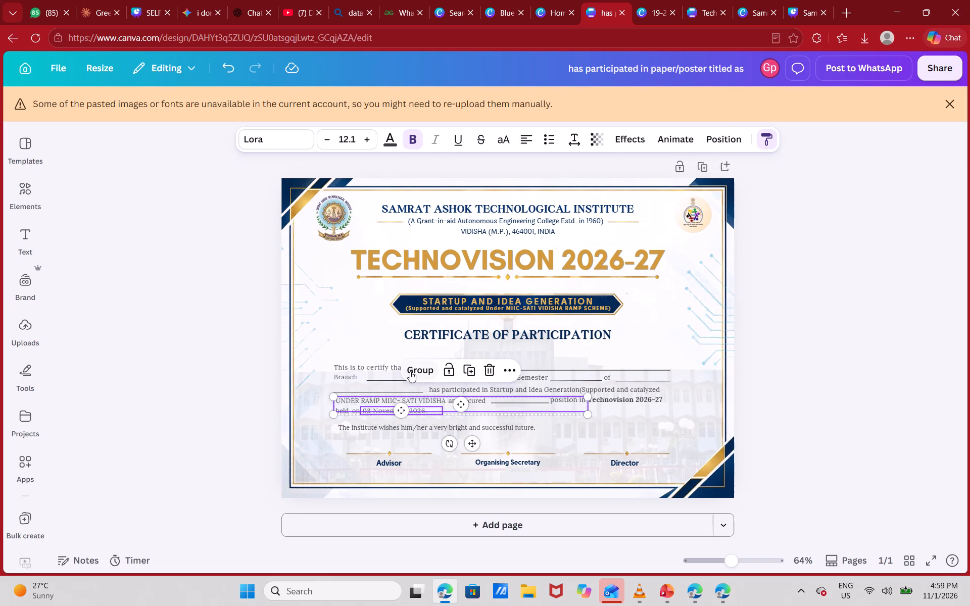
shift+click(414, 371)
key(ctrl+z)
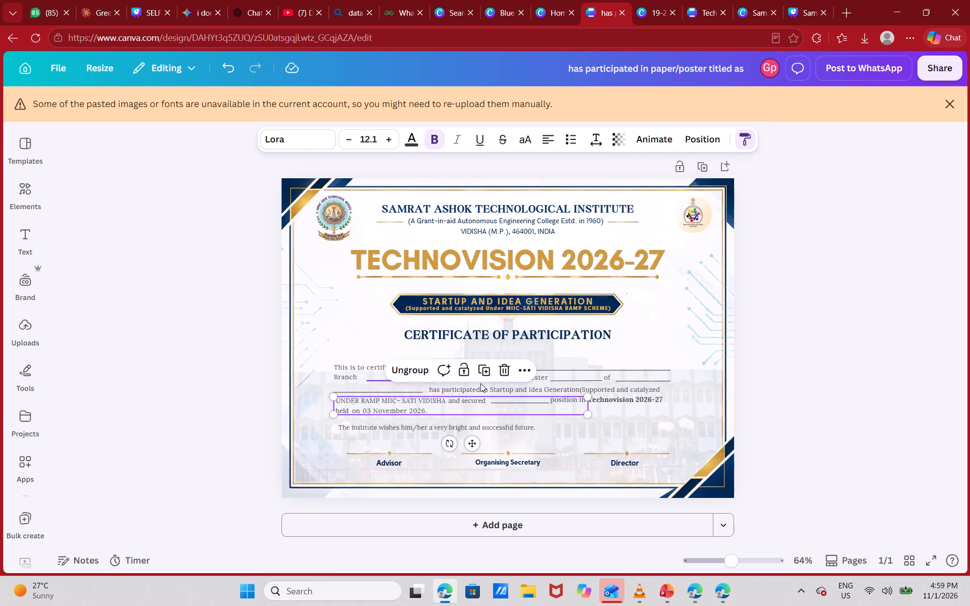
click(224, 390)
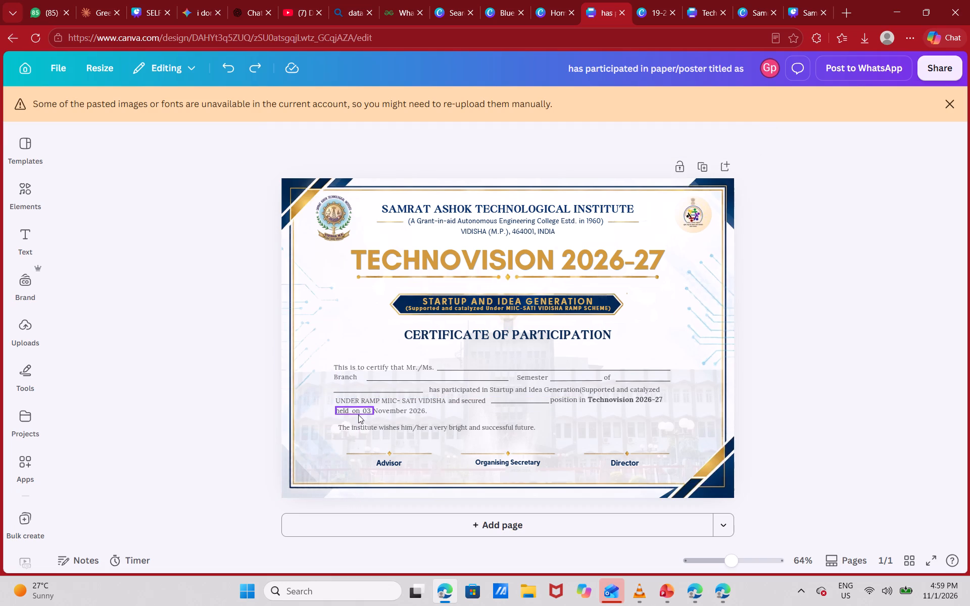
Group the "held on" text with the "03 November 2026." date and select the date line group.
click(358, 414)
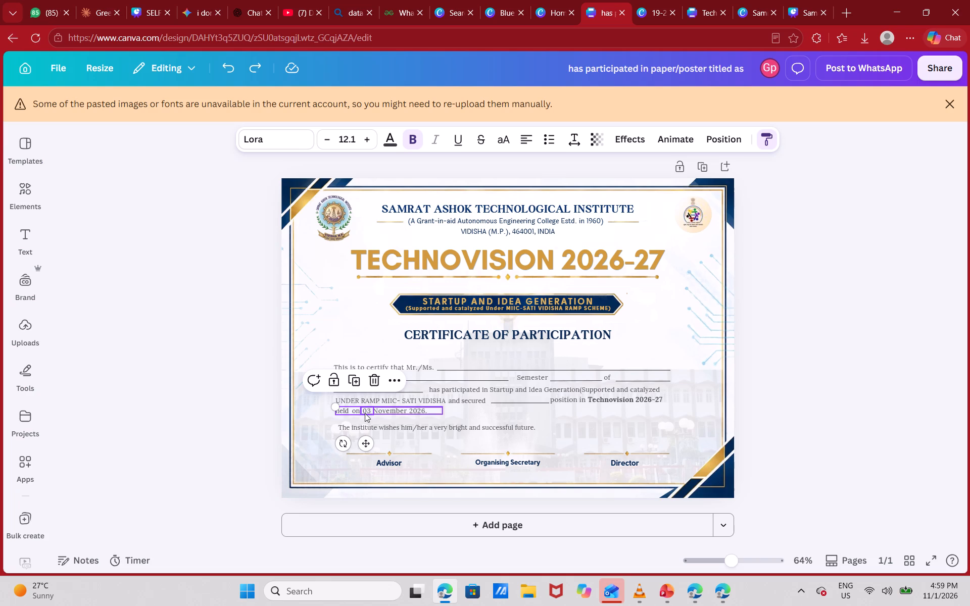
shift+click(365, 413)
shift+click(357, 383)
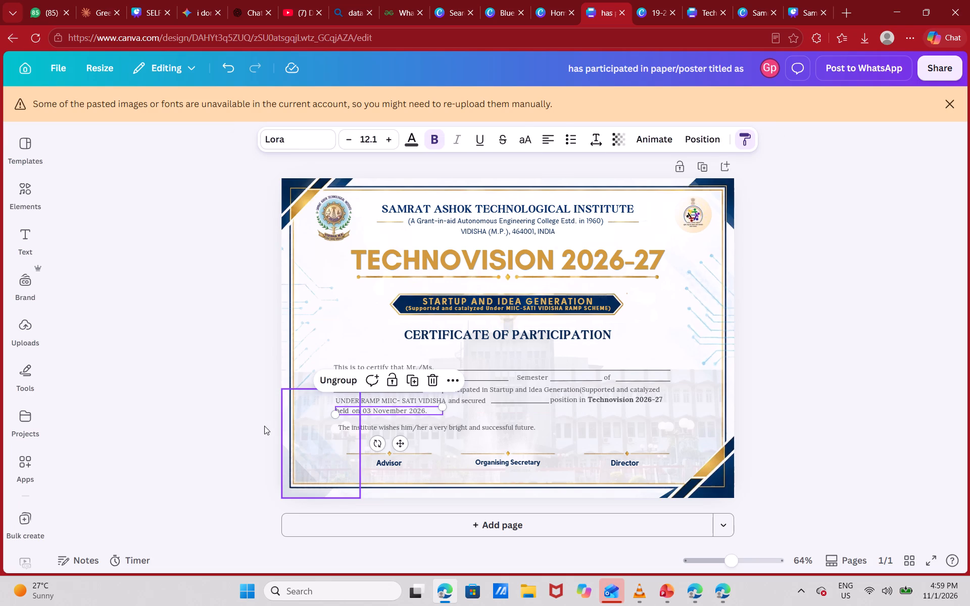
click(216, 410)
click(370, 412)
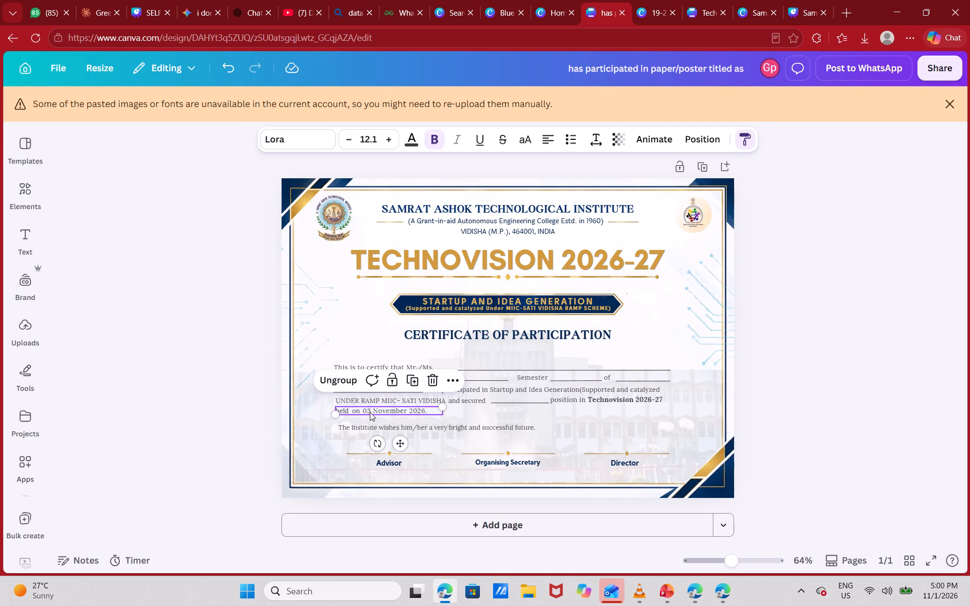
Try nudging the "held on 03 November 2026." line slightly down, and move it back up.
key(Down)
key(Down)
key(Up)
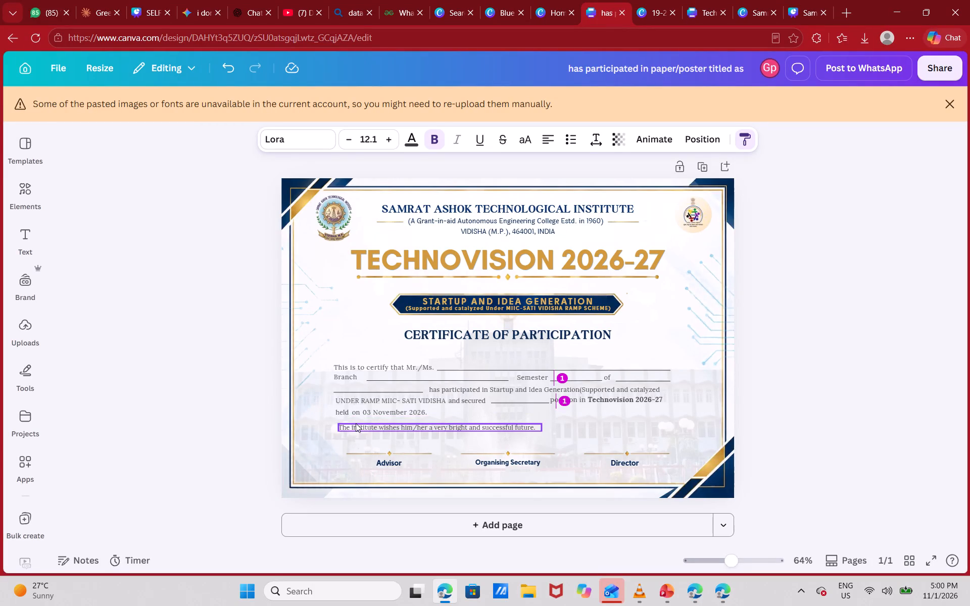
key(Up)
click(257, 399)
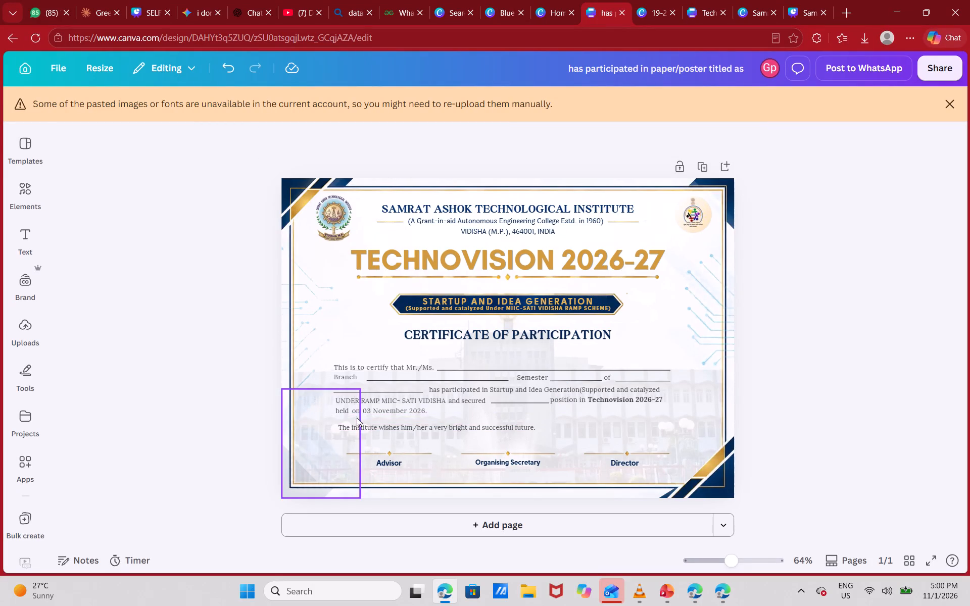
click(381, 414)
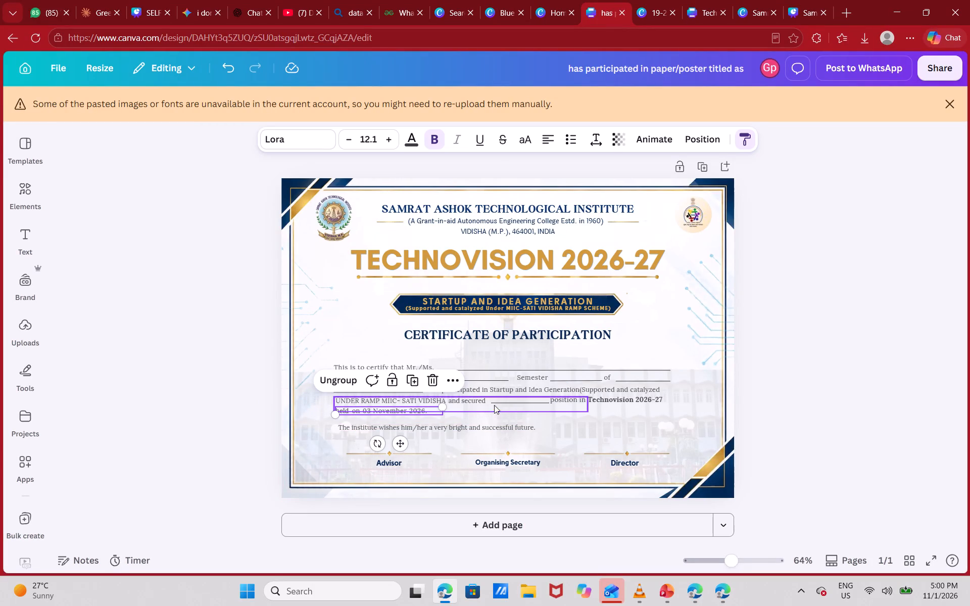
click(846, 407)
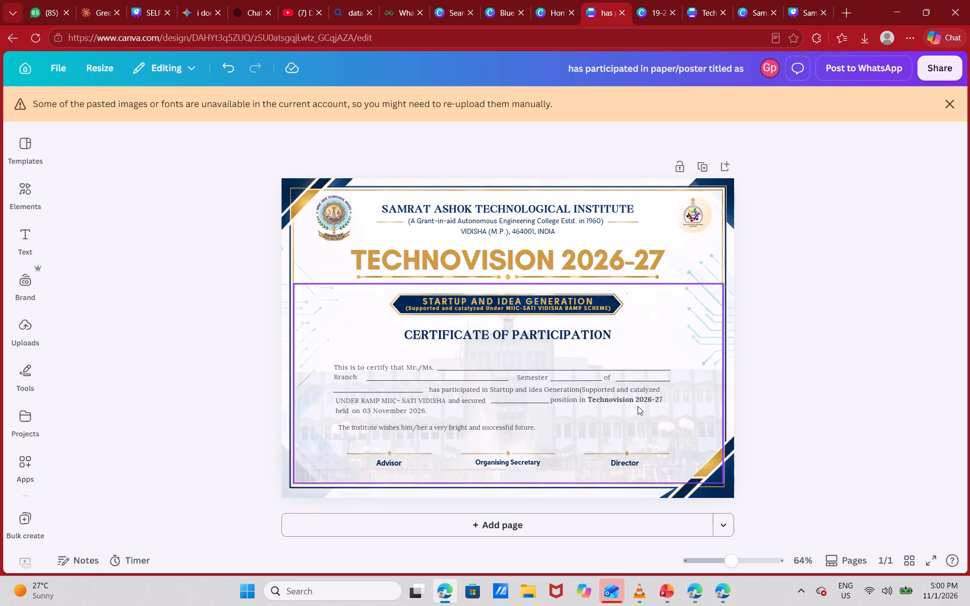
Group all the certificate body text and blank lines, from "This is to certify that Mr./Ms." through "The institute wishes him/her", into one block.
shift+click(405, 425)
shift+click(405, 413)
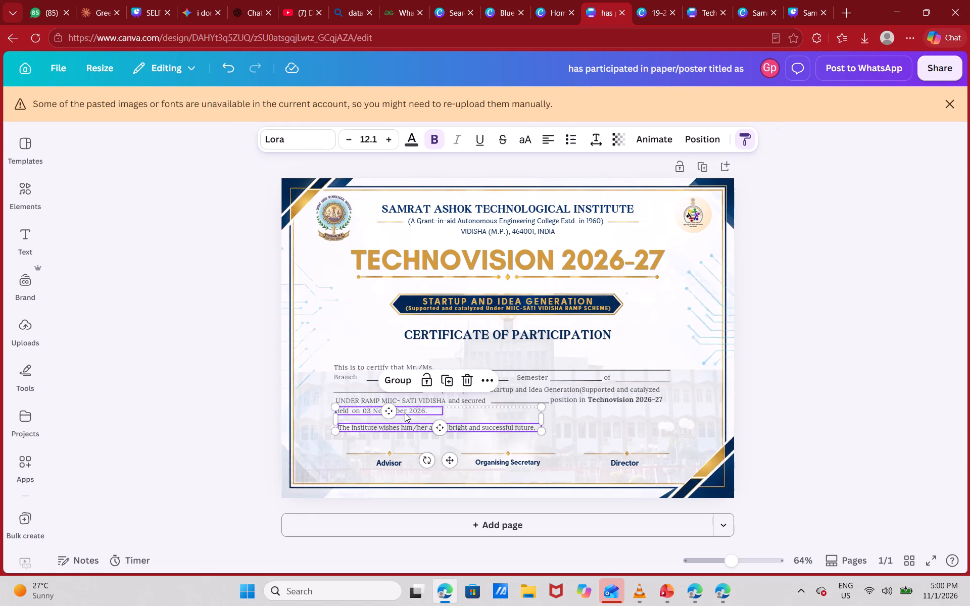
shift+click(374, 397)
shift+click(374, 390)
shift+click(462, 390)
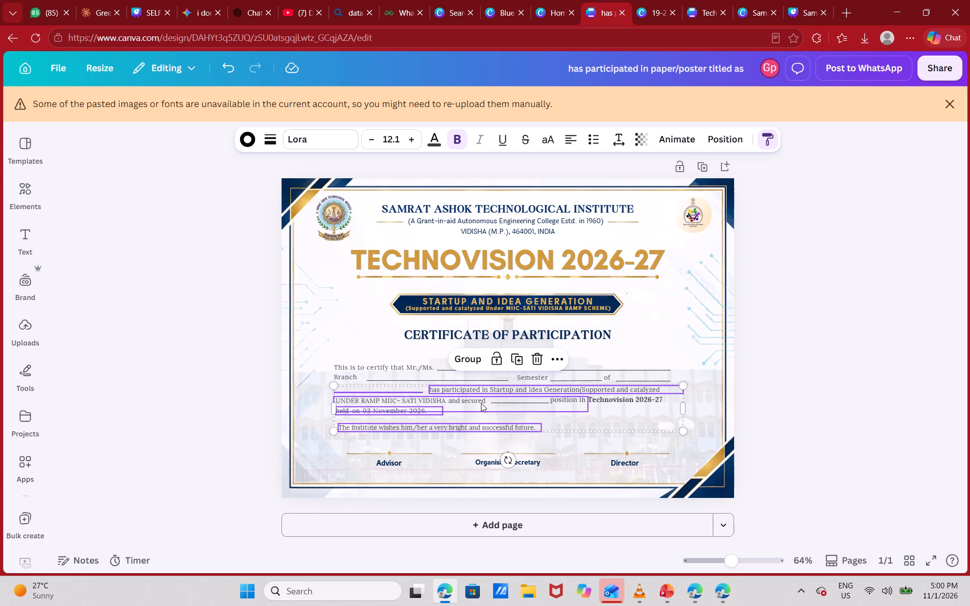
shift+click(481, 403)
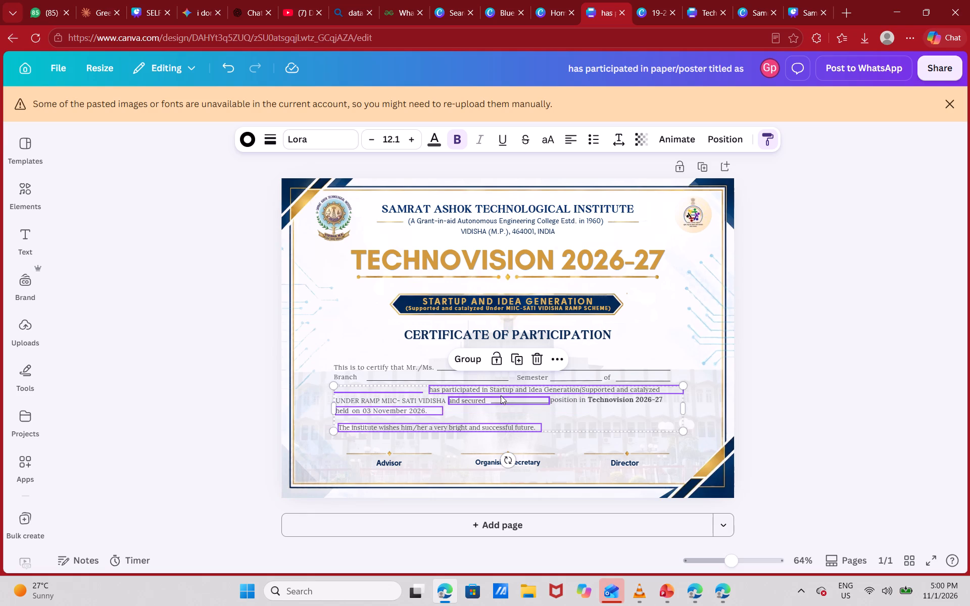
shift+click(501, 395)
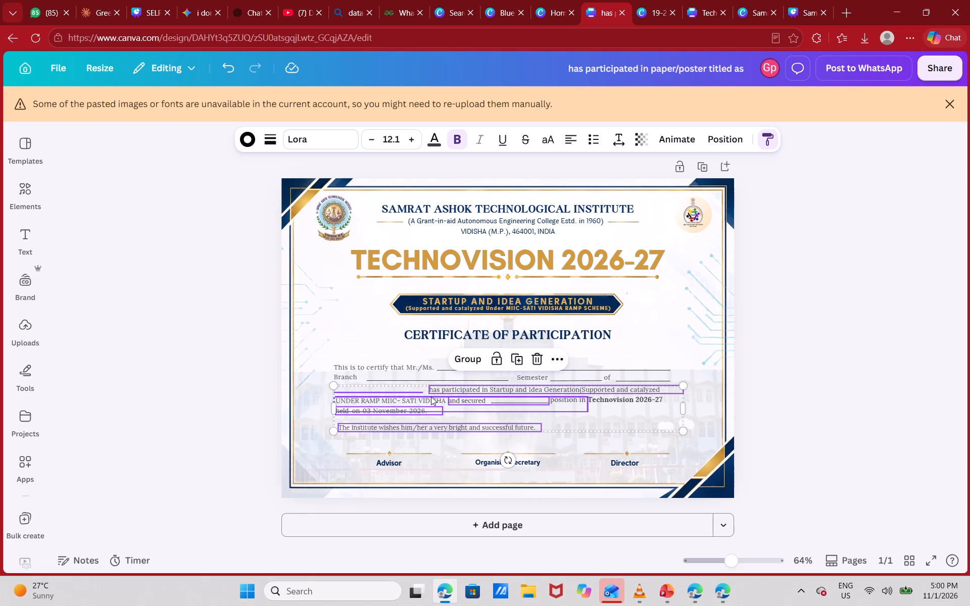
shift+click(431, 396)
shift+click(600, 396)
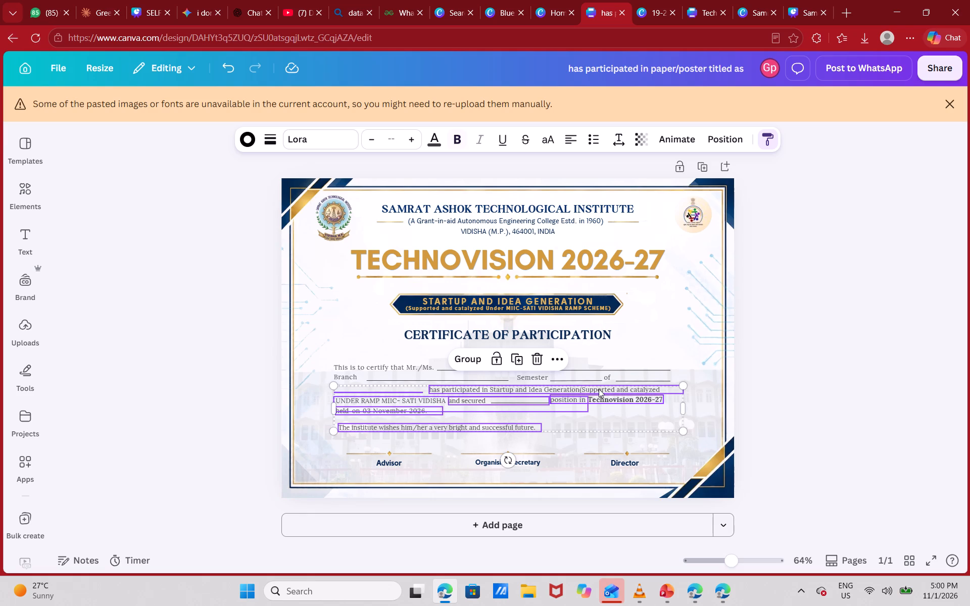
shift+click(381, 381)
shift+click(354, 376)
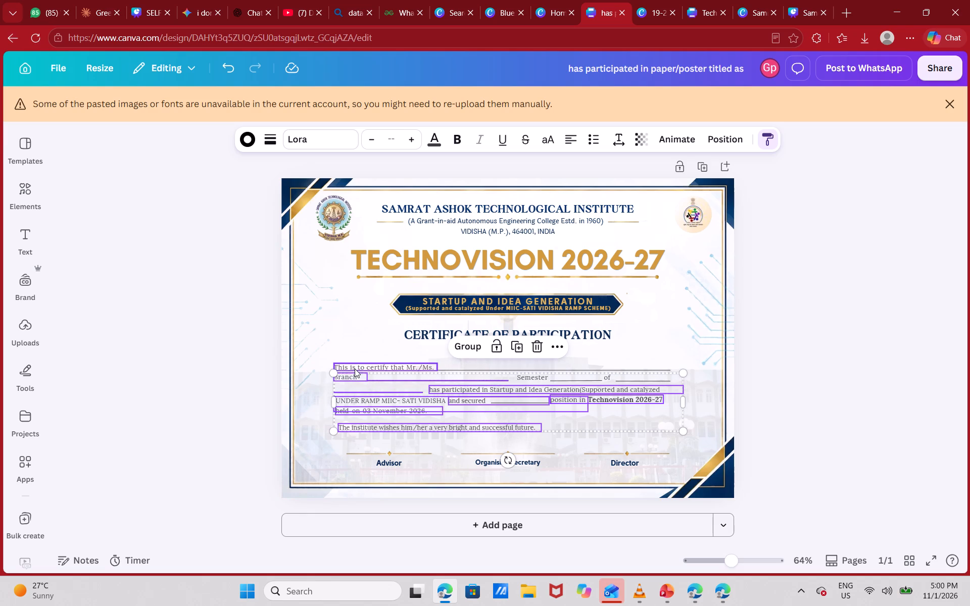
shift+click(355, 369)
shift+click(481, 370)
shift+click(536, 376)
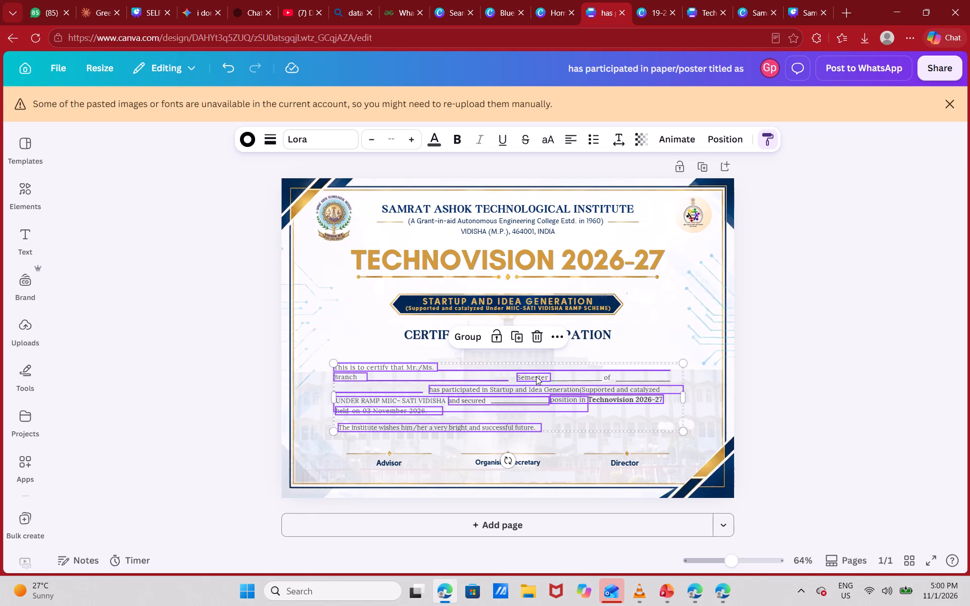
shift+click(563, 375)
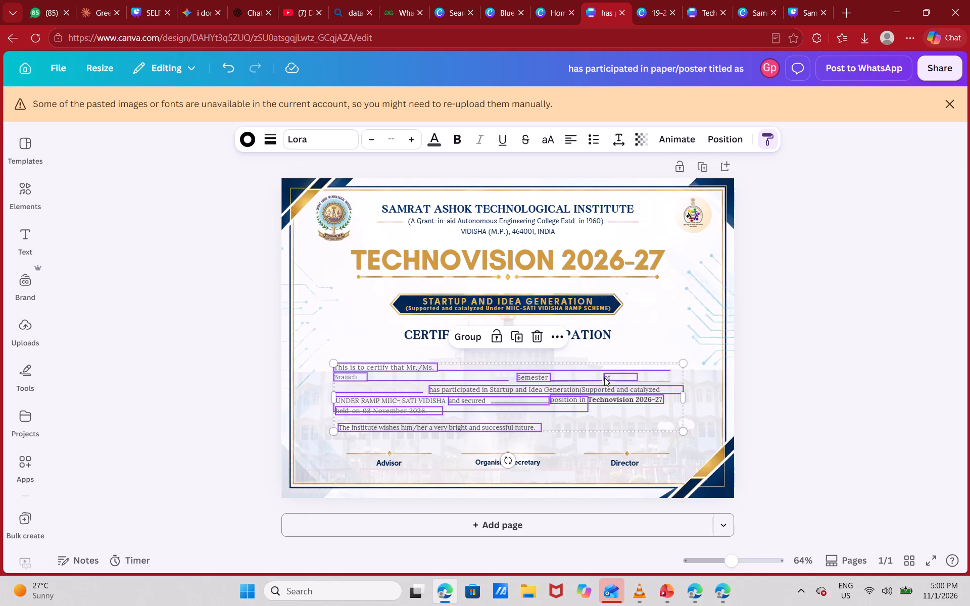
shift+click(604, 377)
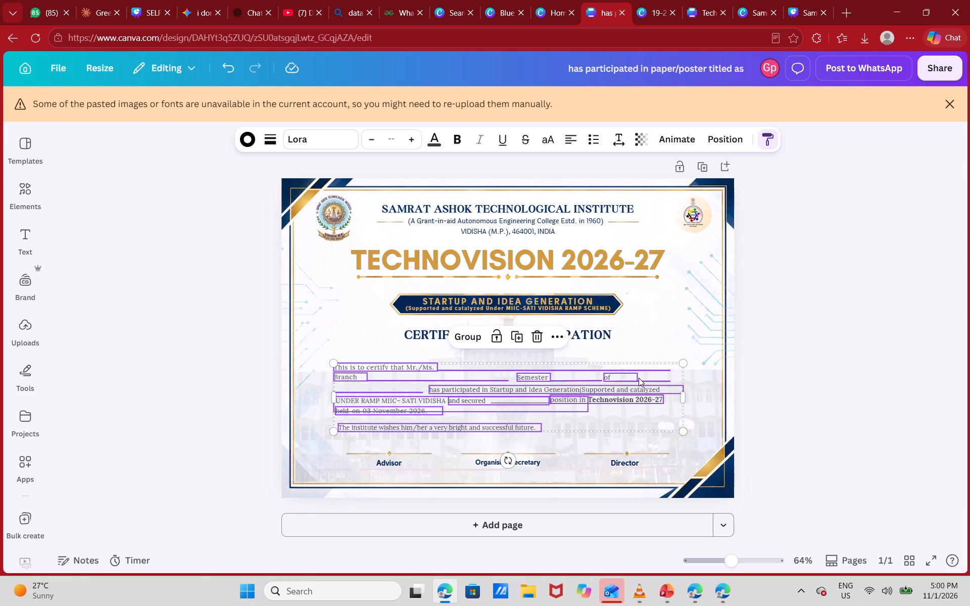
shift+click(639, 378)
shift+click(464, 339)
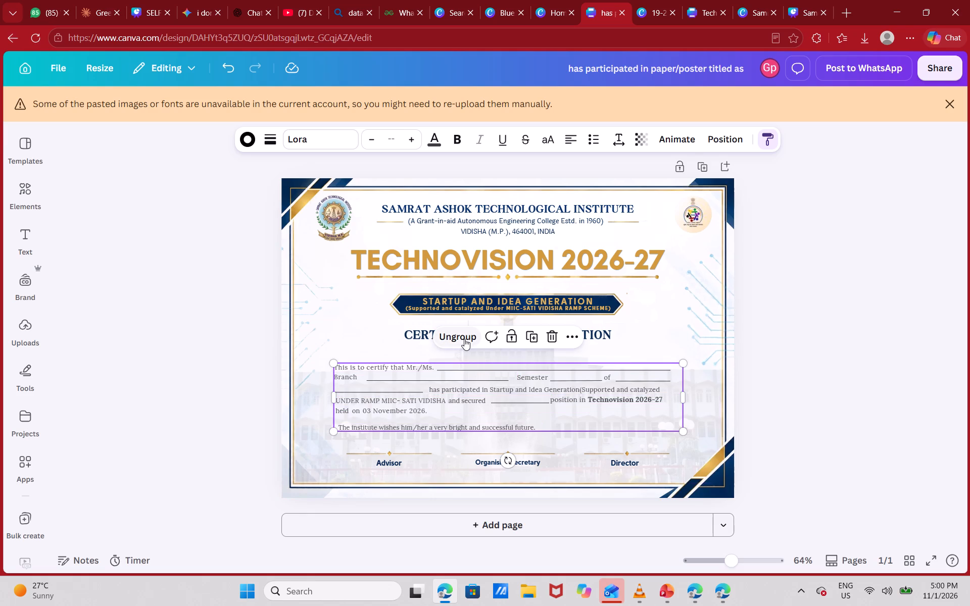
Enlarge the grouped body text block proportionally from its upper-right corner, extending it toward the certificate's right border.
click(367, 321)
click(358, 384)
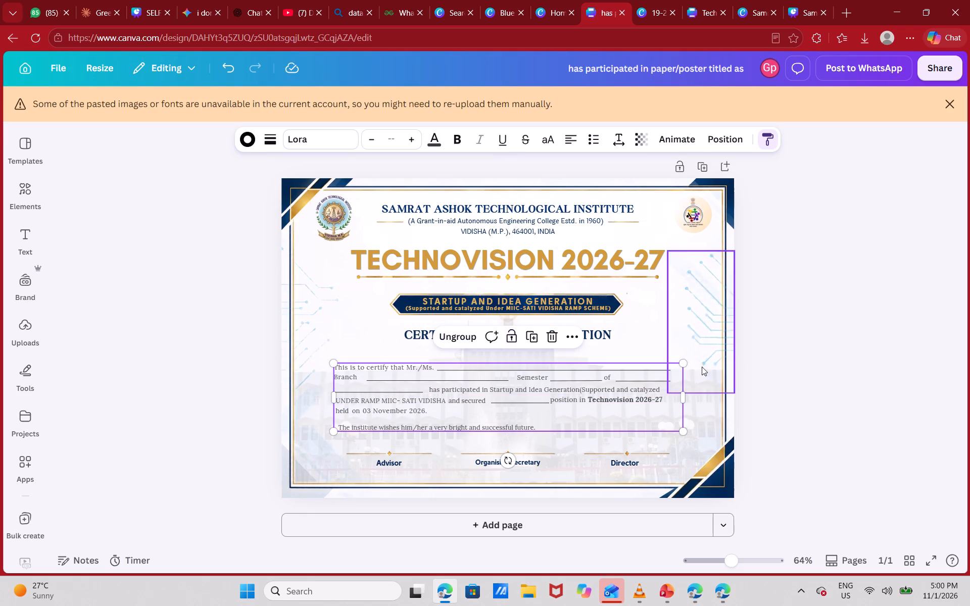
drag(684, 365, 700, 337)
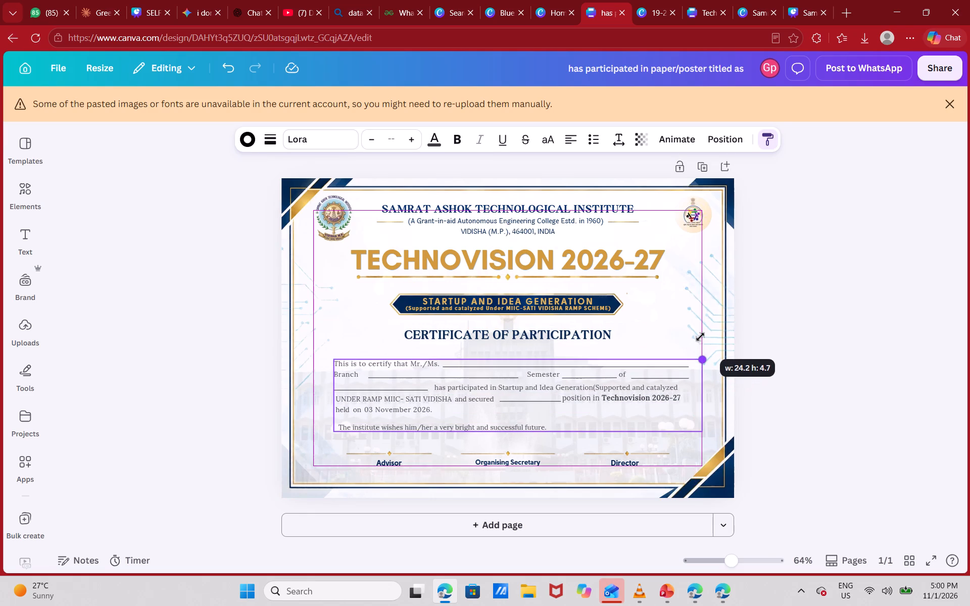
drag(700, 337, 704, 330)
click(819, 327)
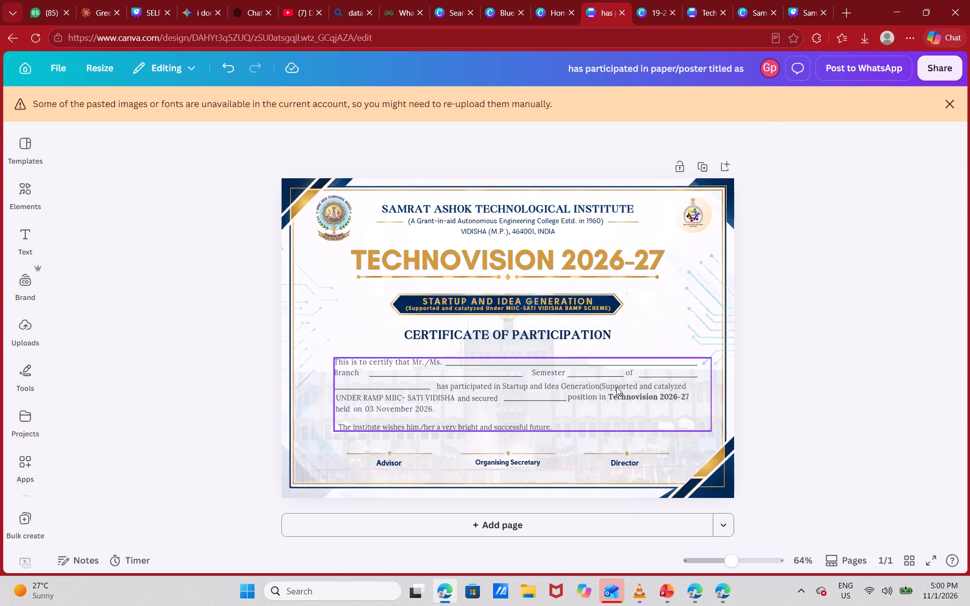
Align the grouped body text block to the horizontal centre of the page.
right_click(616, 386)
click(709, 346)
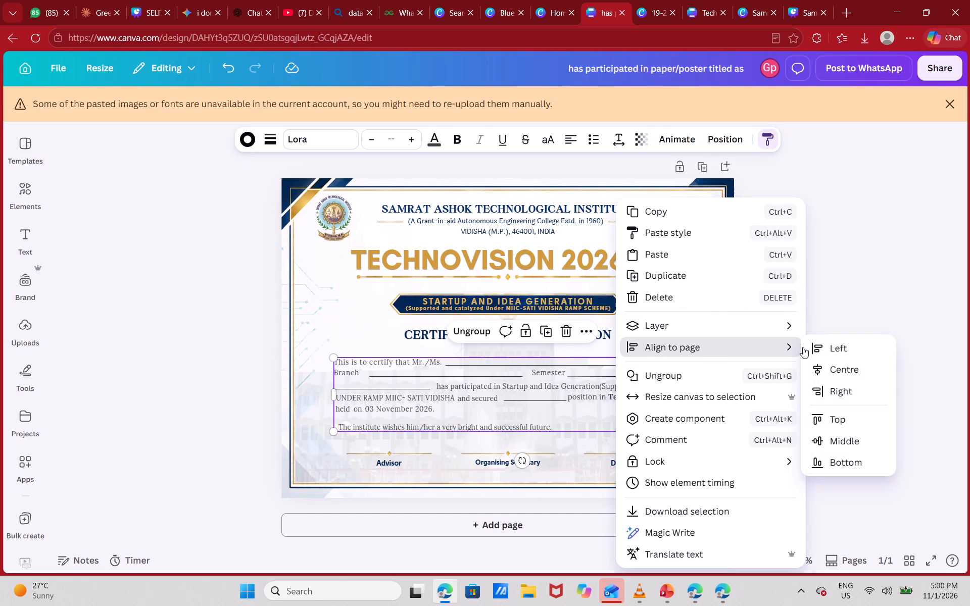
click(861, 362)
click(862, 289)
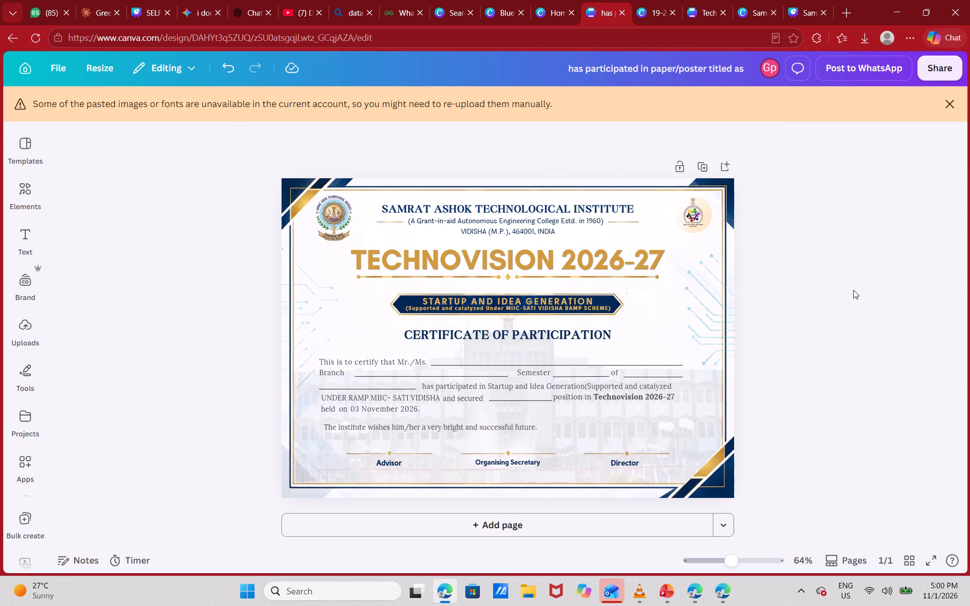
click(856, 289)
Download the certificate as a high-quality PNG at size 3.125 (6,250 × 4,419 px).
click(919, 69)
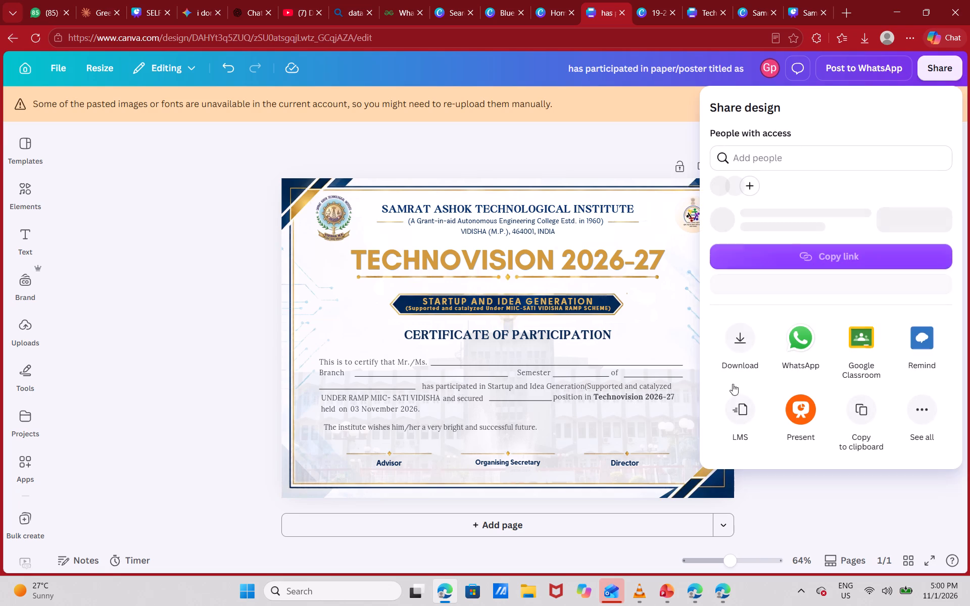
click(741, 361)
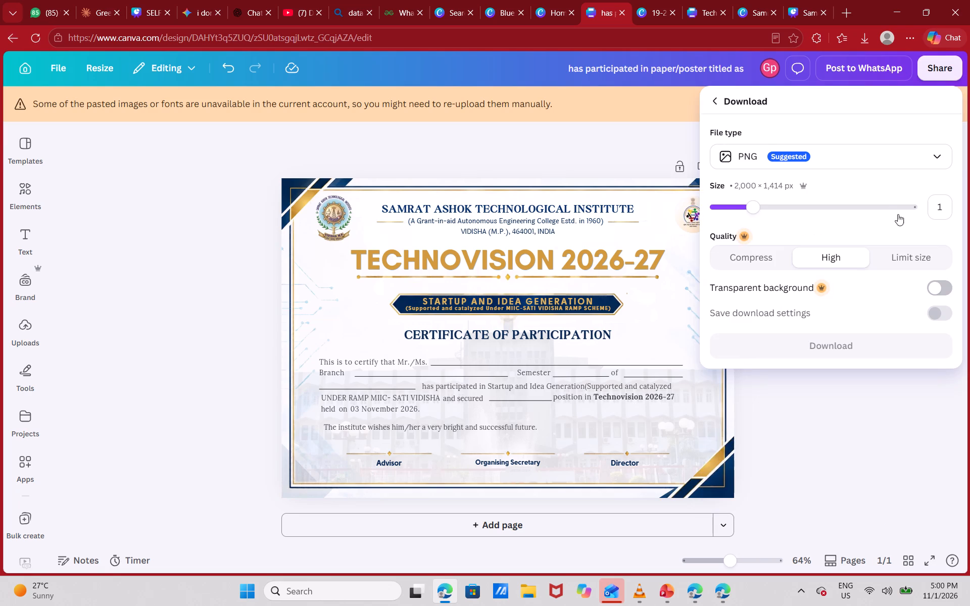
drag(760, 212, 949, 216)
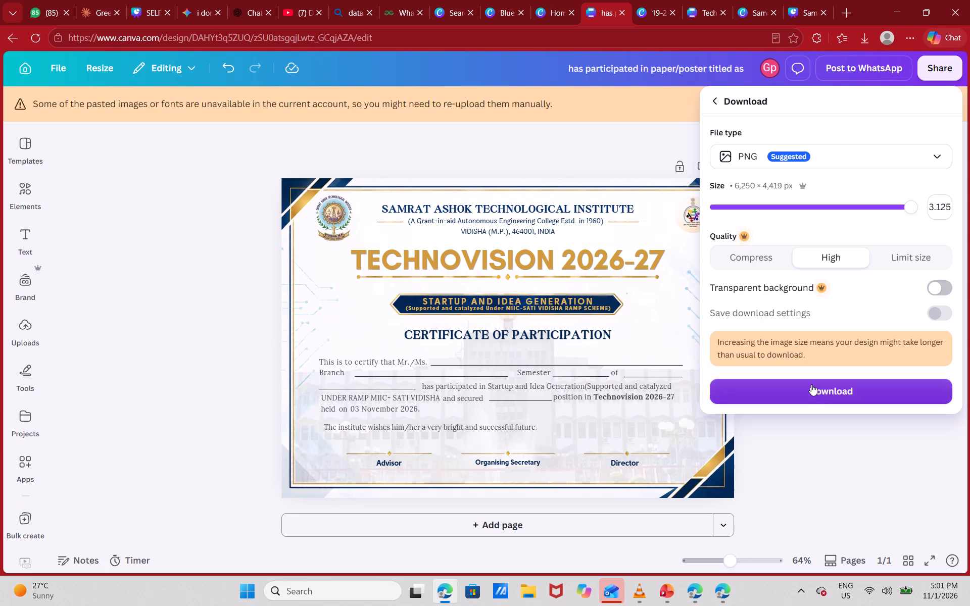
click(811, 384)
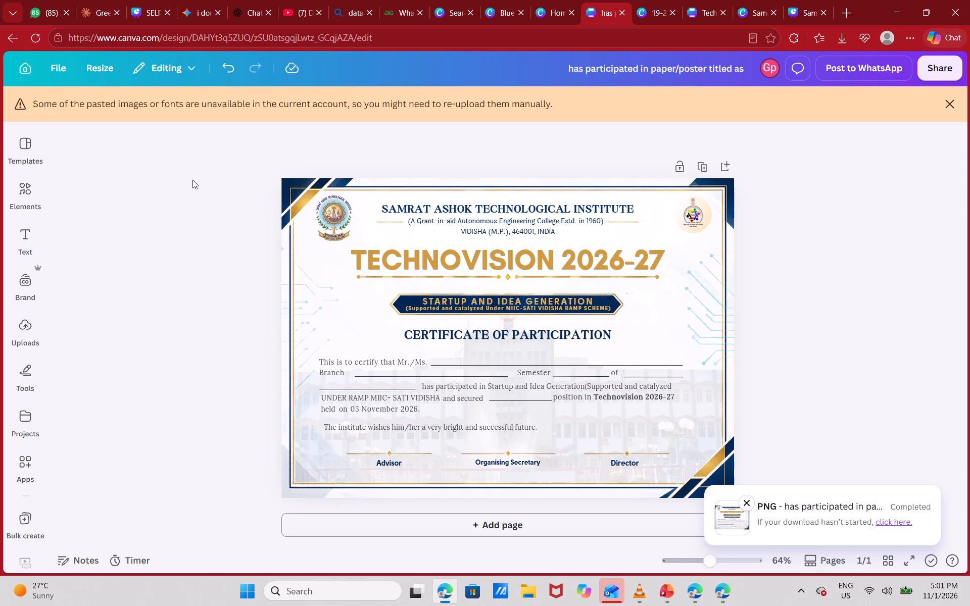
Manually trigger the download of the exported participation certificate PNG from the download completion notice.
click(903, 518)
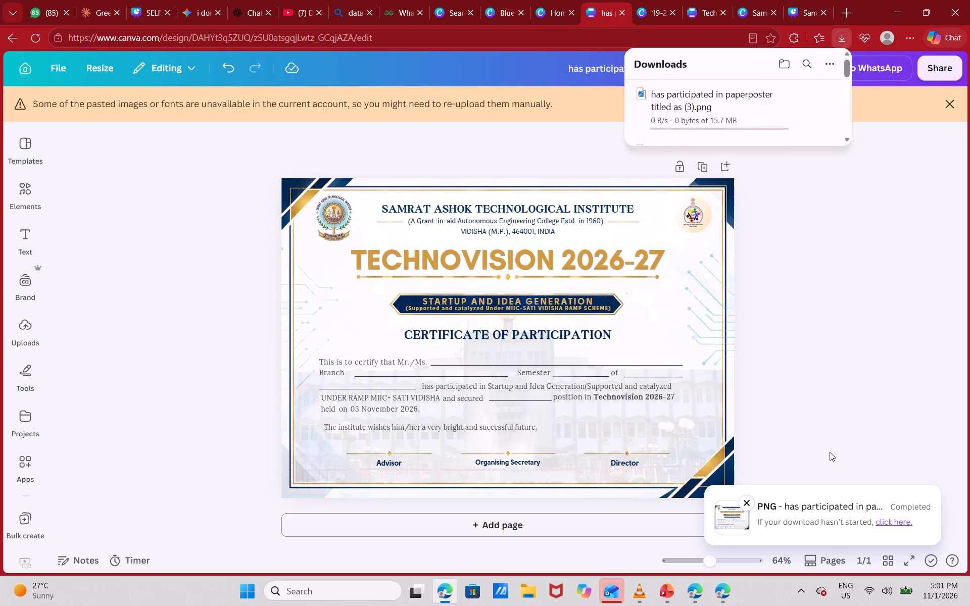
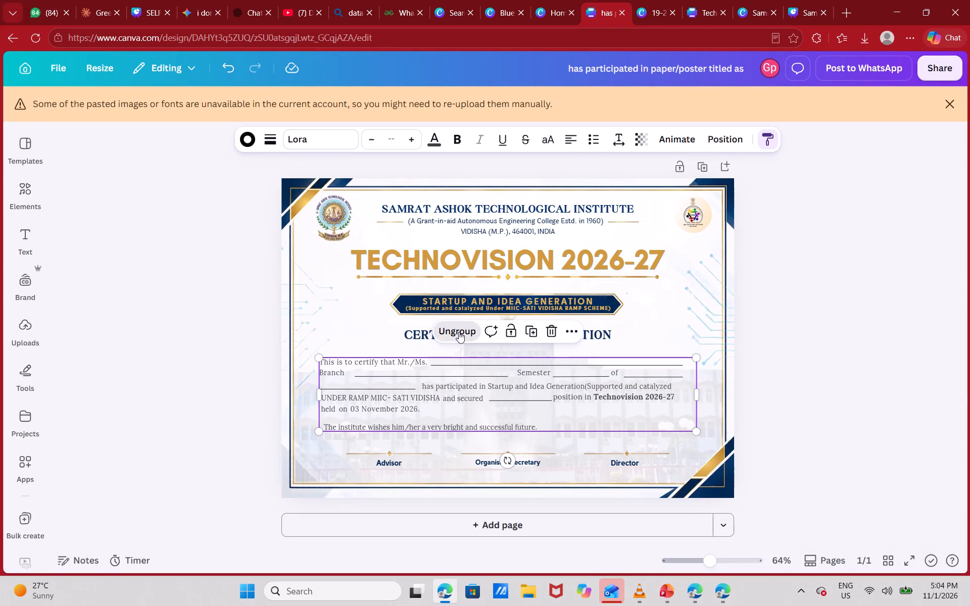
Deselect the certificate's body text block.
click(964, 386)
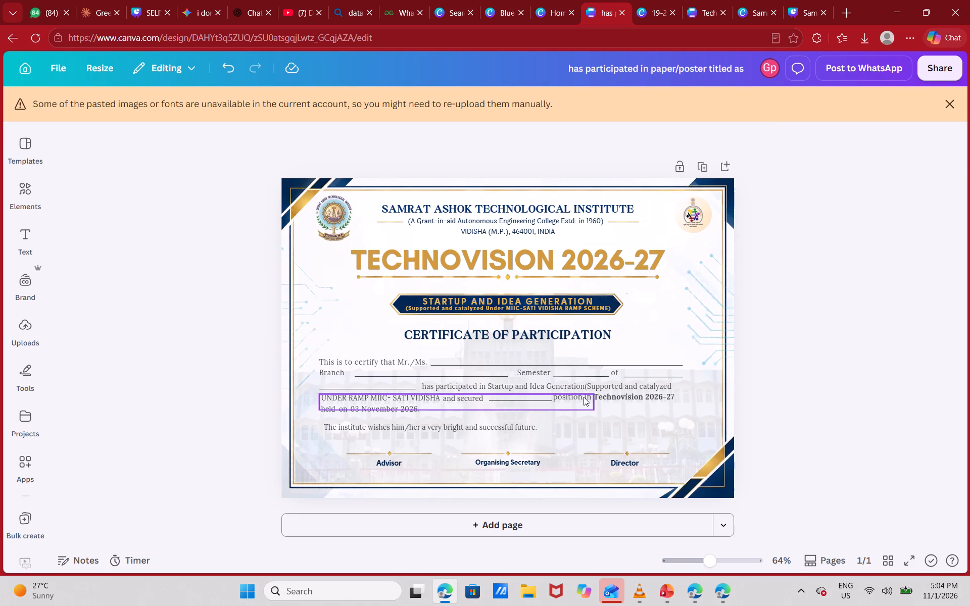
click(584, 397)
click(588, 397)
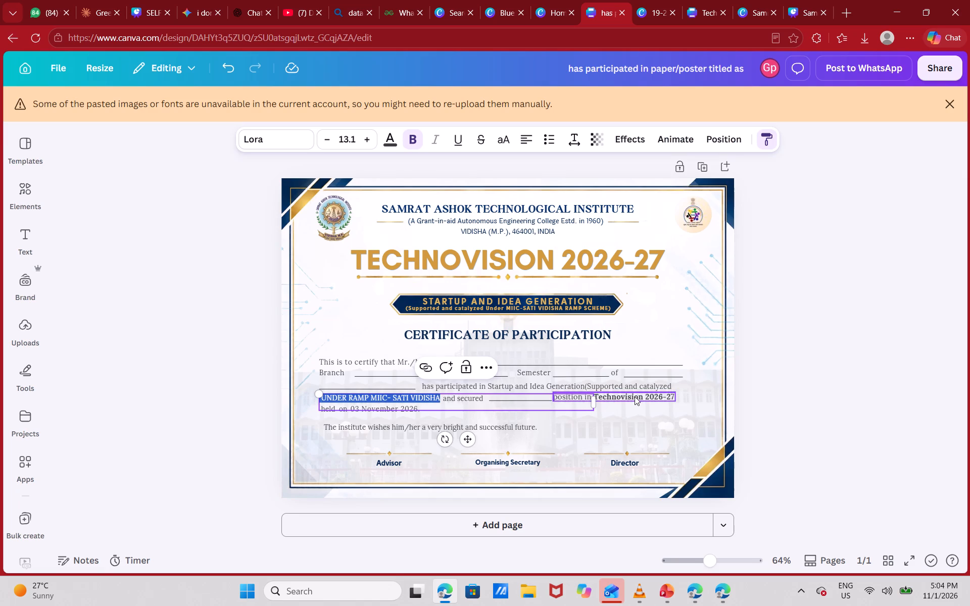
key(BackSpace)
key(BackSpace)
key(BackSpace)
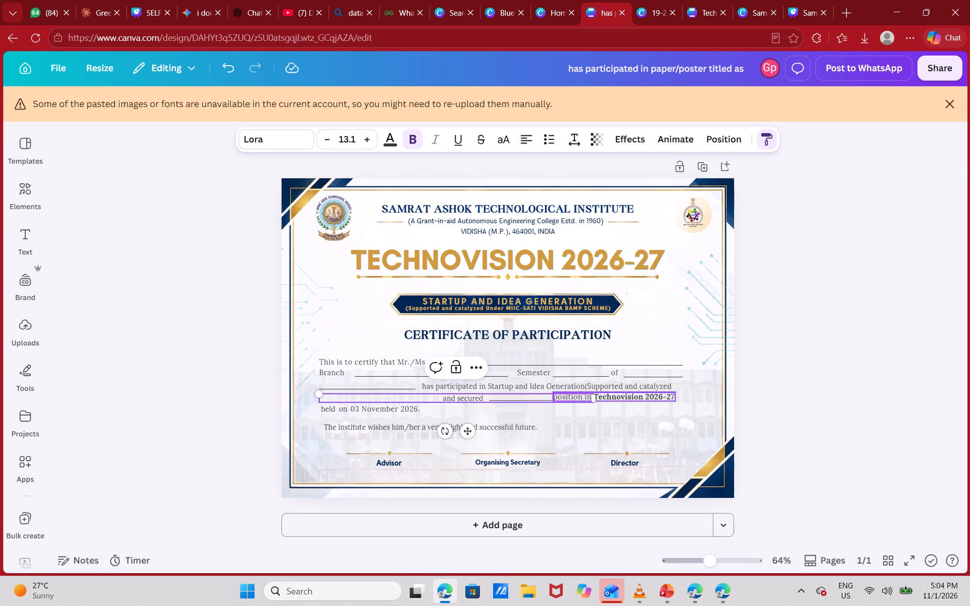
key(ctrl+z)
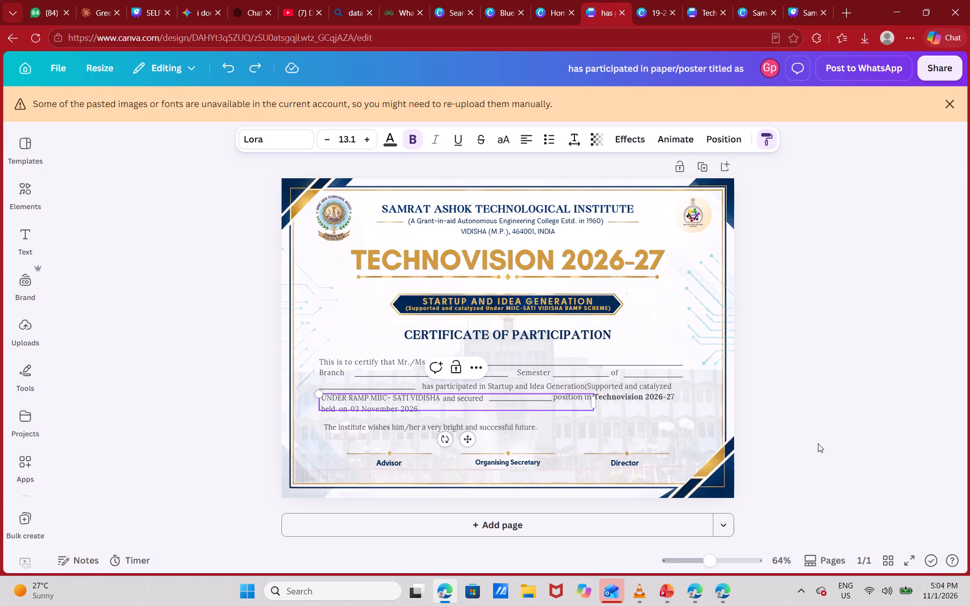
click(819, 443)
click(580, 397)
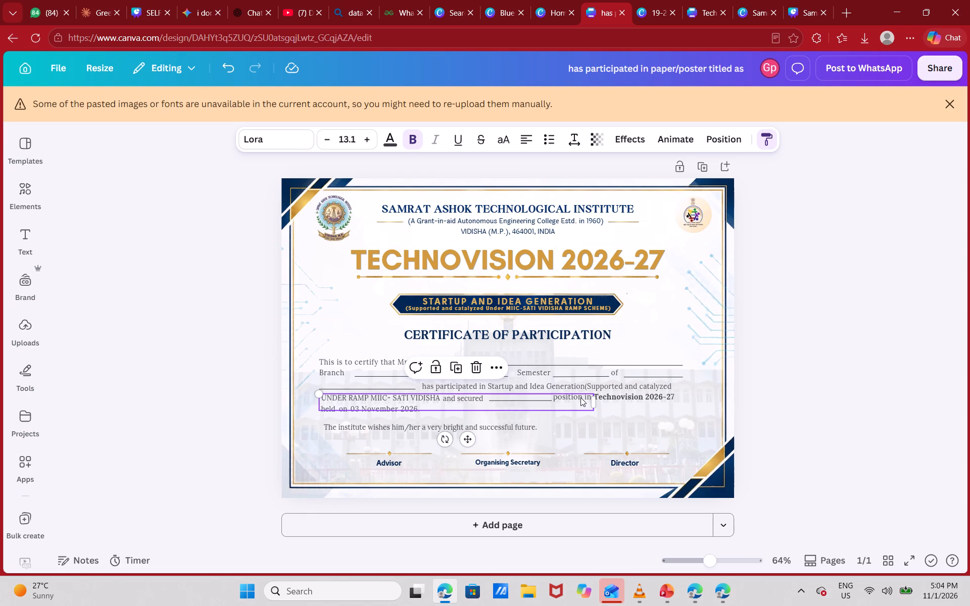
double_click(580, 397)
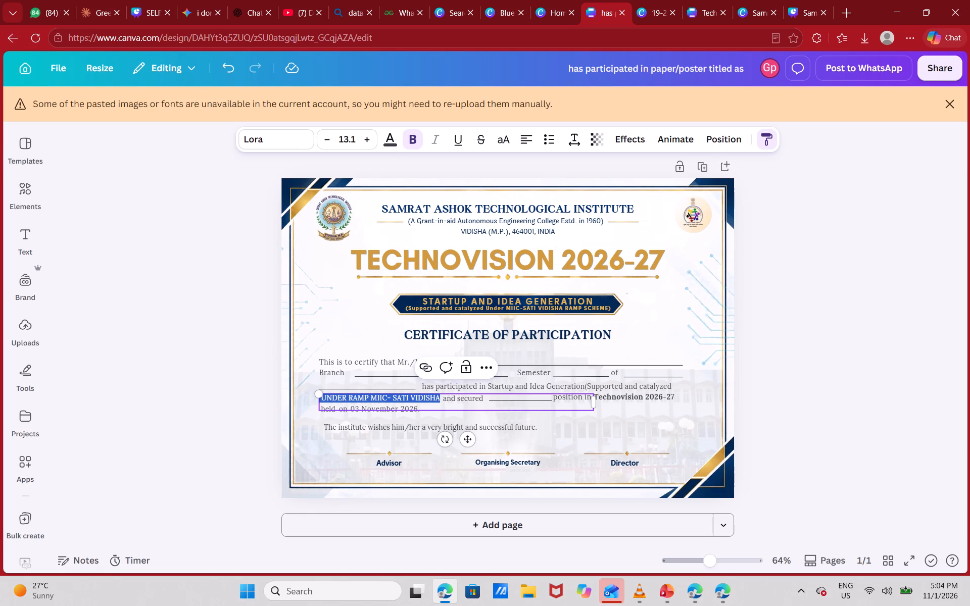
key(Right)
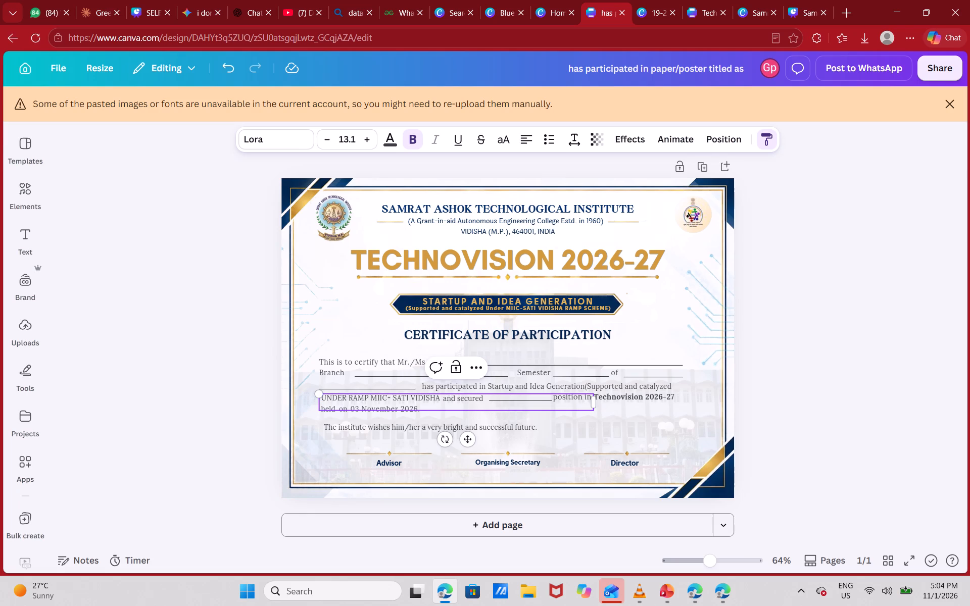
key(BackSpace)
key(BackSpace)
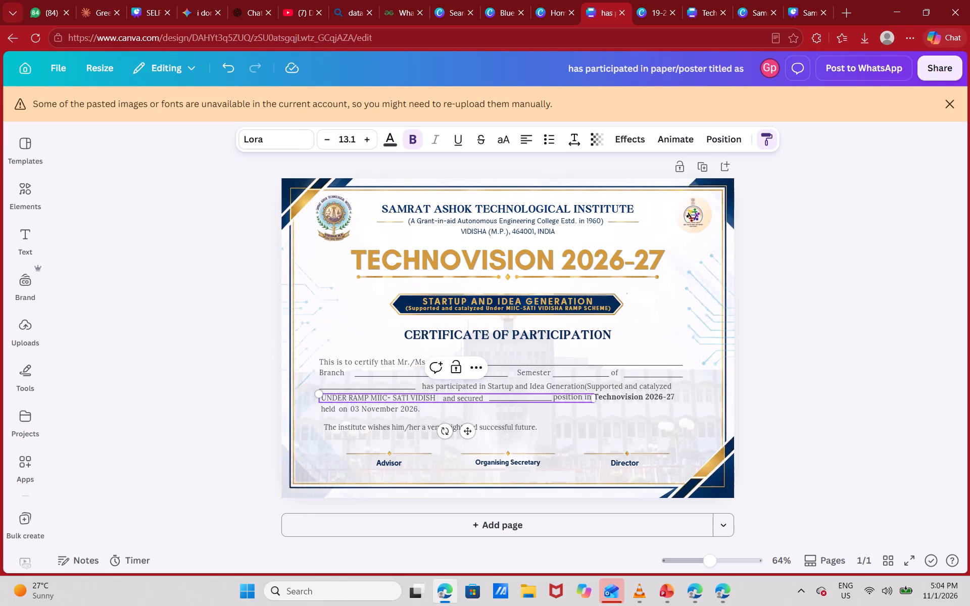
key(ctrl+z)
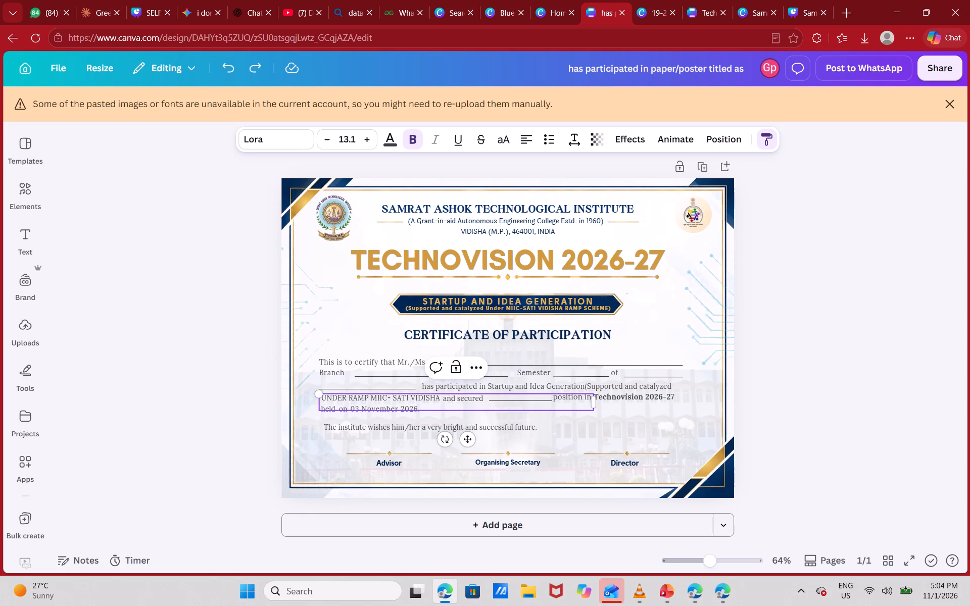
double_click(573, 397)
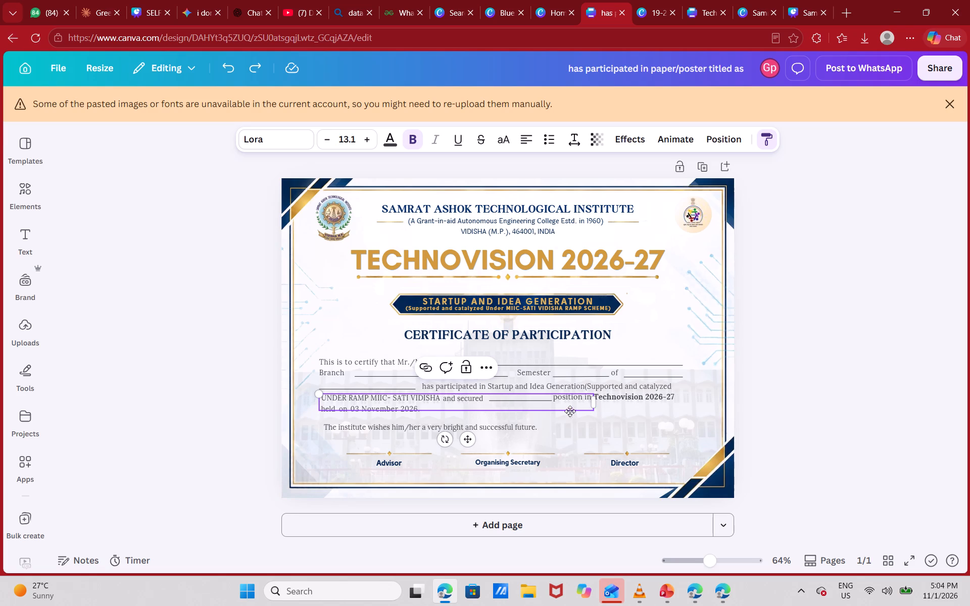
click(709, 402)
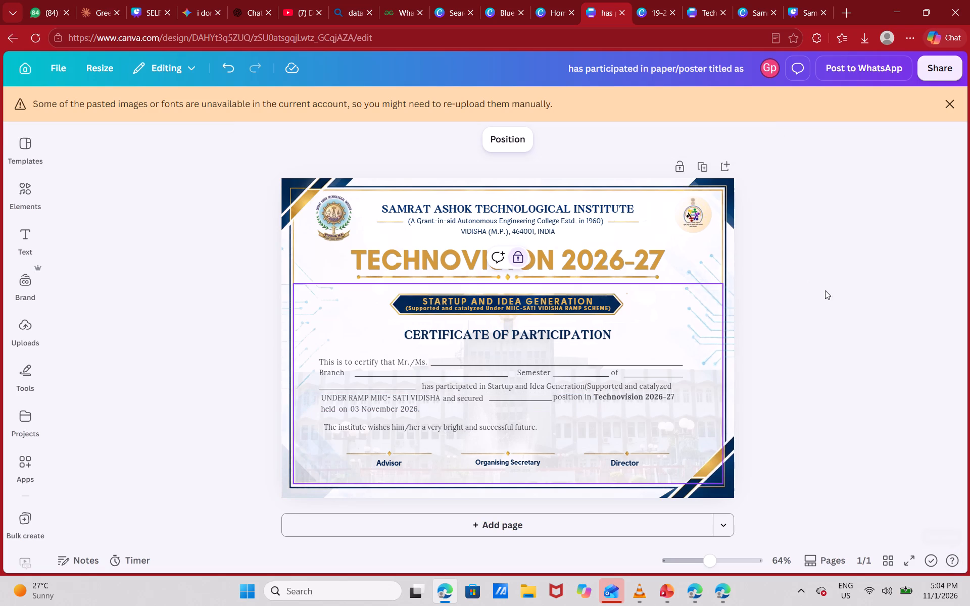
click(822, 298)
Move the "UNDER RAMP MIIC- SATI VIDISHA" text down out of the way, and delete "and secured" with the blank line after it.
drag(372, 401, 369, 410)
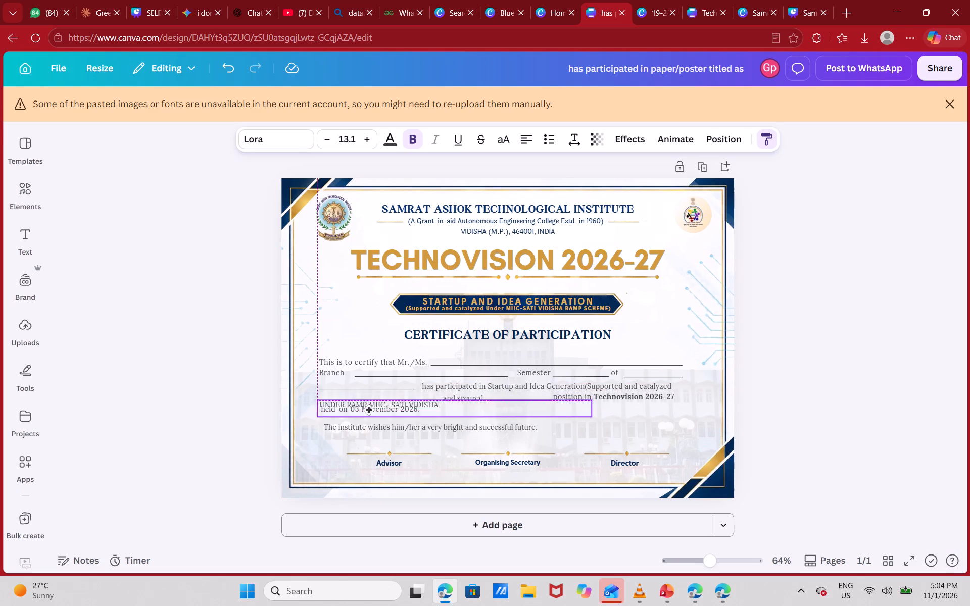
drag(369, 410, 366, 414)
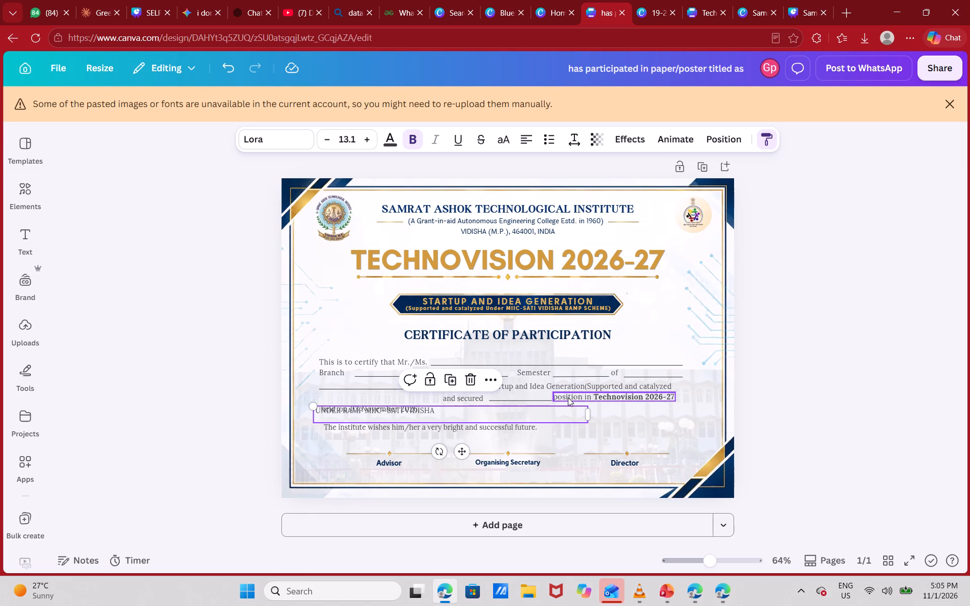
click(529, 398)
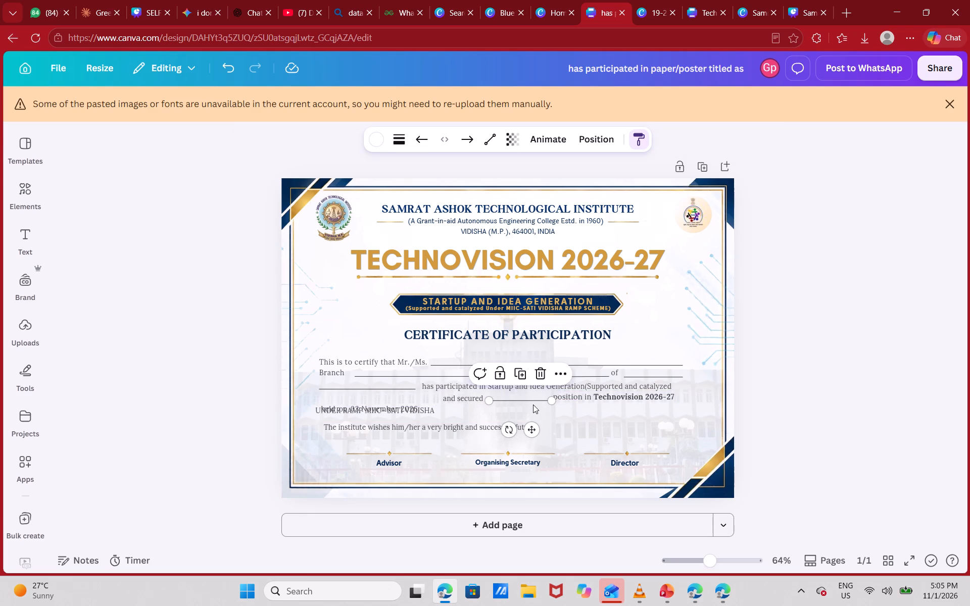
key(BackSpace)
click(474, 398)
key(BackSpace)
Remove the word "position" from the text before "Technovision 2026-27" so that it starts with "in".
click(561, 398)
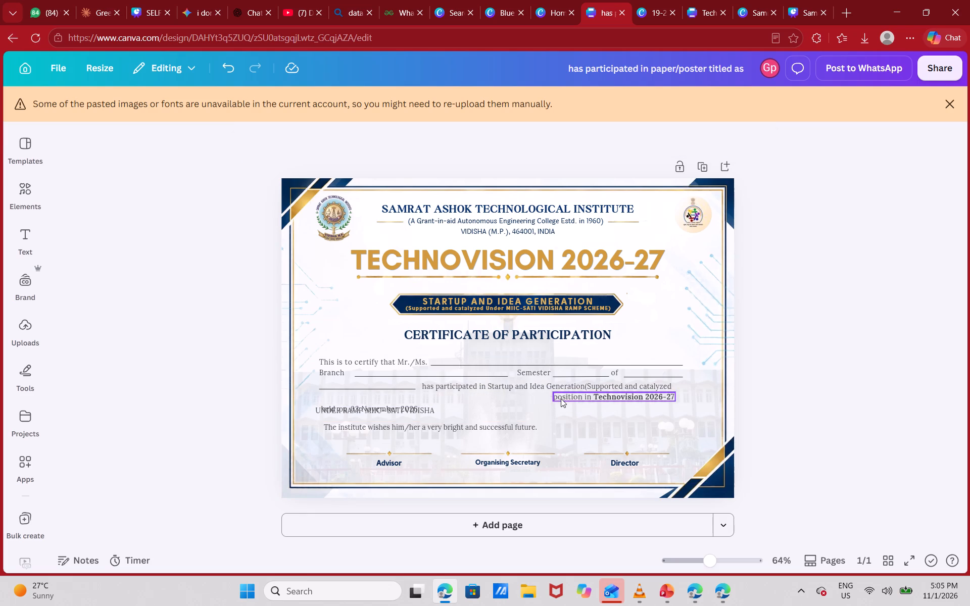
click(574, 399)
click(589, 397)
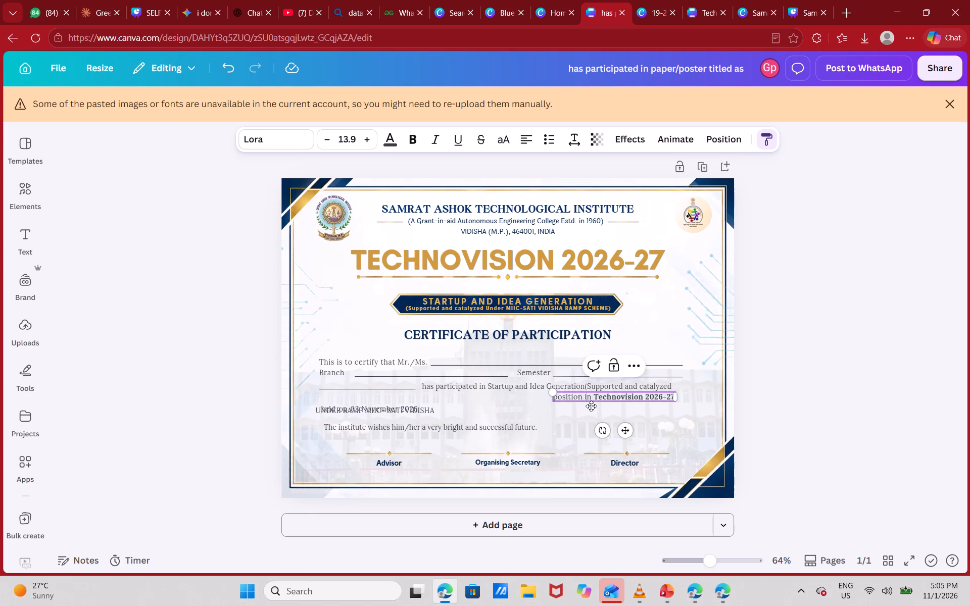
key(Left)
key(BackSpace)
key(BackSpace)
key(BackSpace)
key(BackSpace)
key(BackSpace)
key(BackSpace)
key(BackSpace)
key(BackSpace)
key(BackSpace)
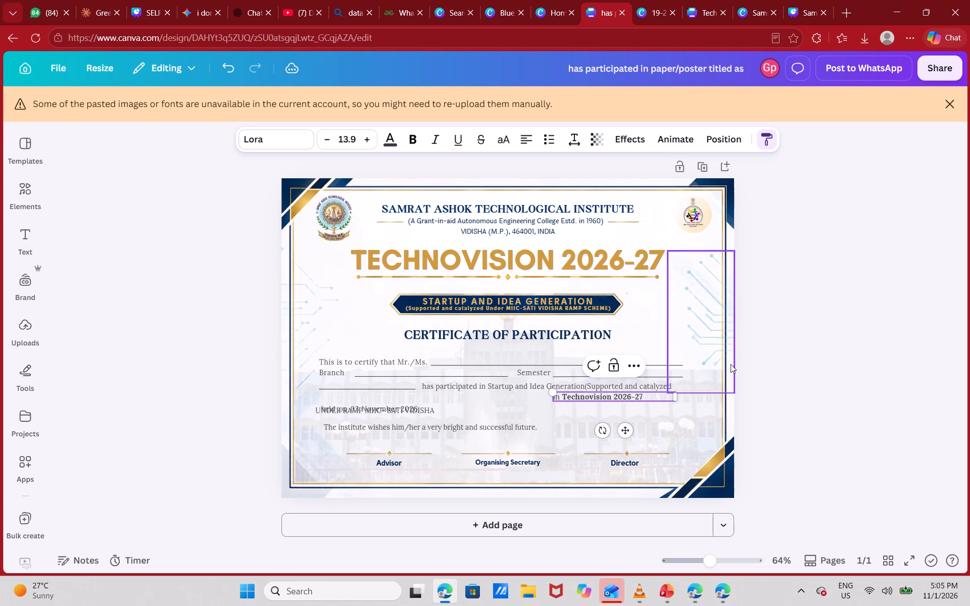
click(760, 352)
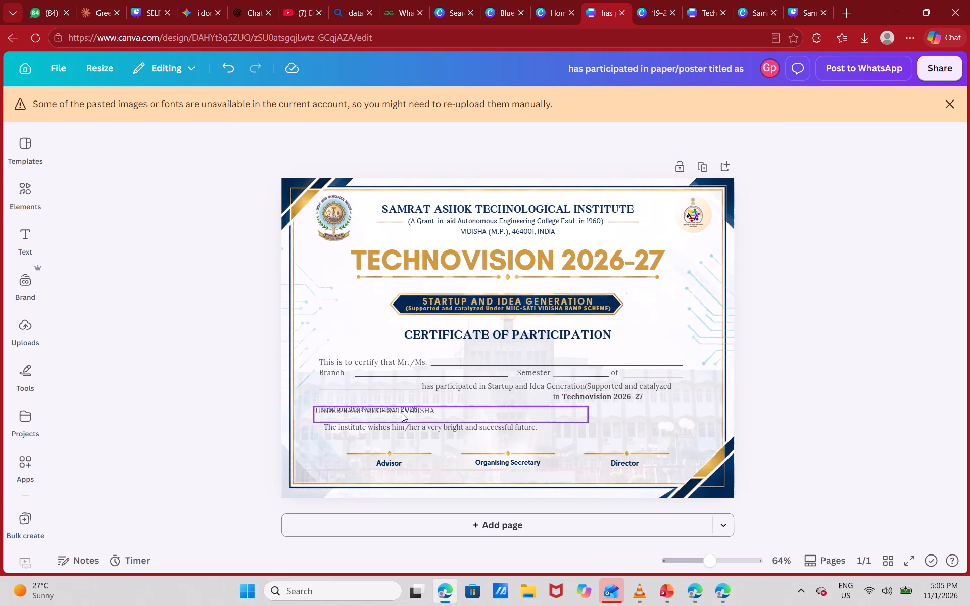
Move the "UNDER RAMP MIIC- SATI VIDISHA" text back up above "held on 03 November 2026." and align their left edges.
click(463, 416)
key(Up)
key(Up)
key(Up)
key(Up)
key(Up)
key(Up)
key(Up)
key(Up)
key(Up)
key(Up)
key(Up)
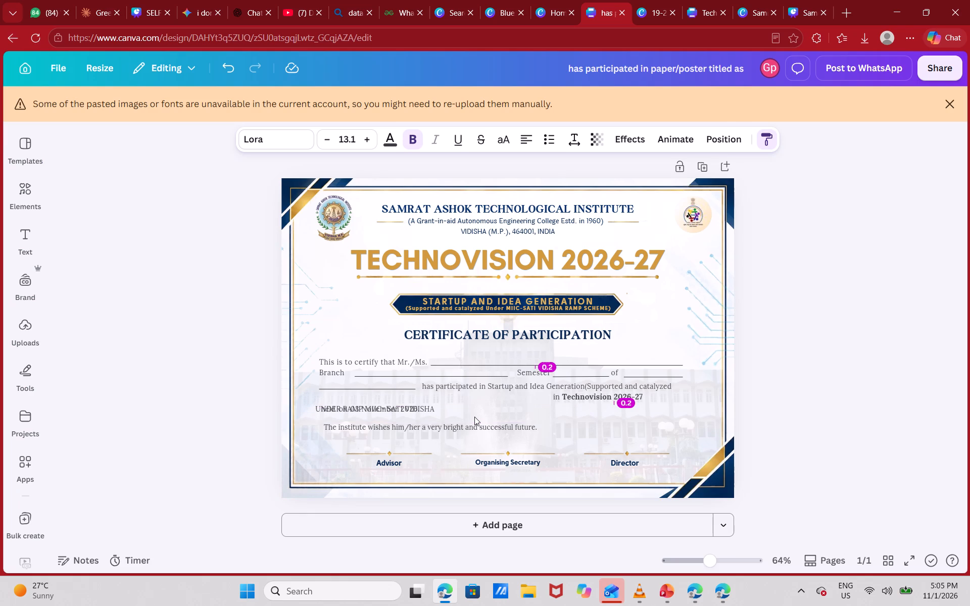
key(Down)
key(Down)
key(Down)
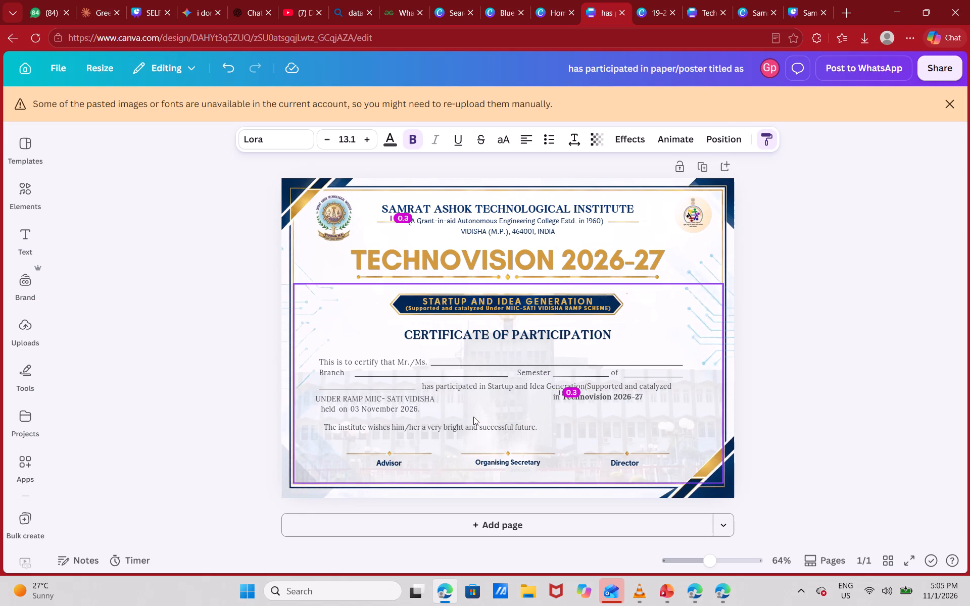
key(Right)
key(Right)
key(Right)
key(Right)
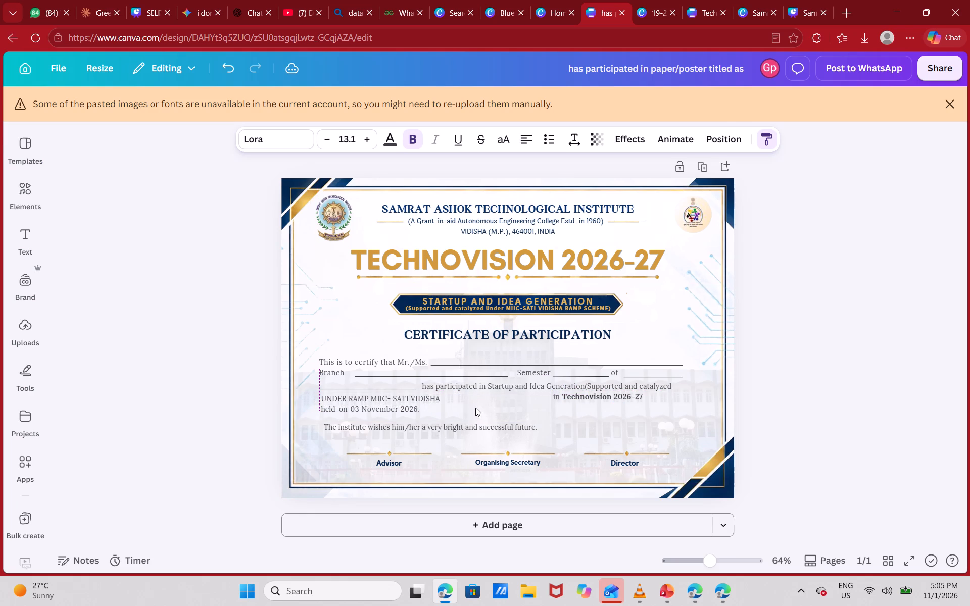
click(834, 344)
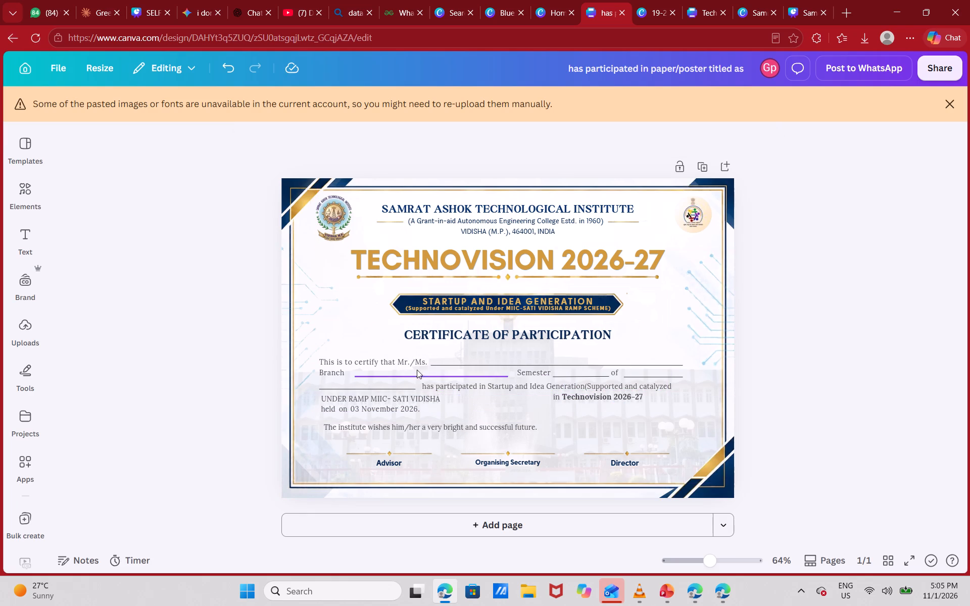
Nudge the "UNDER RAMP MIIC- SATI VIDISHA" text slightly left to line up with the "Branch" line's start.
click(379, 398)
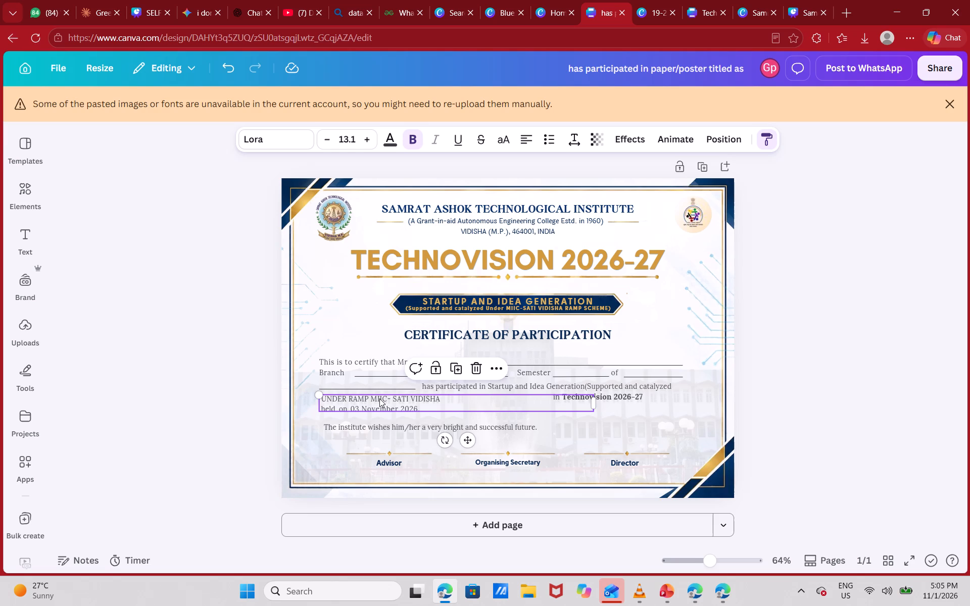
key(Left)
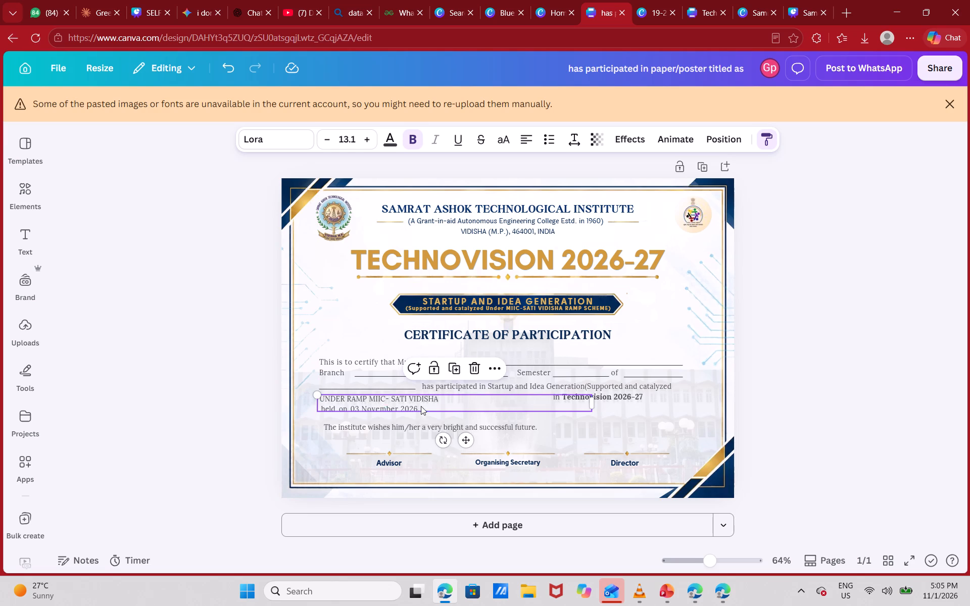
click(784, 383)
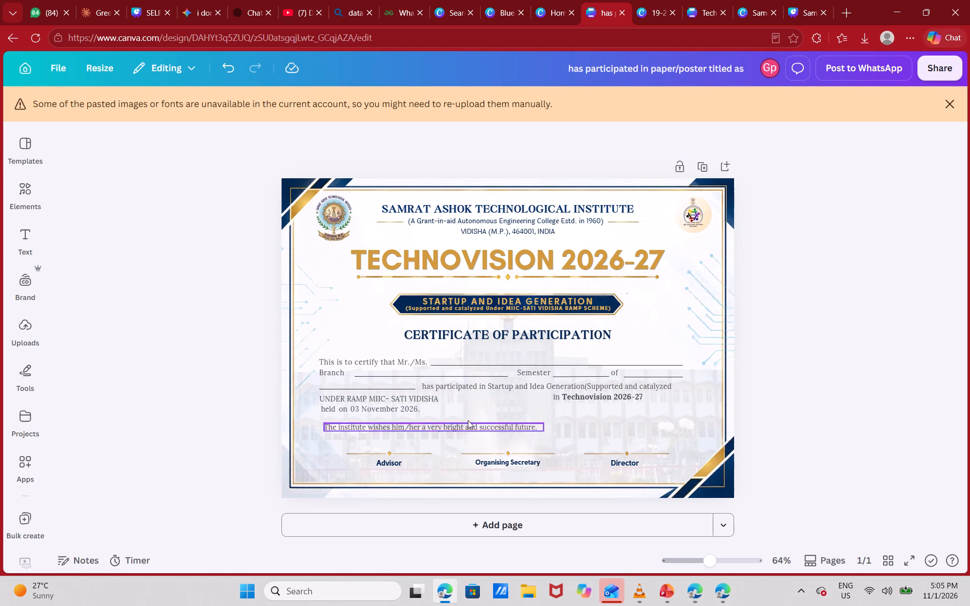
click(789, 365)
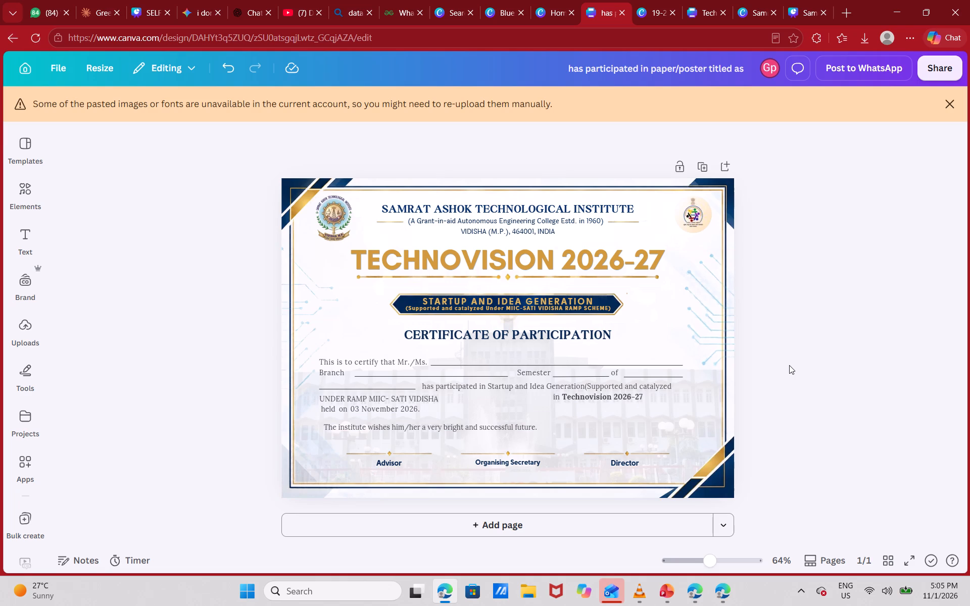
Nudge the "UNDER RAMP MIIC- SATI VIDISHA" text slightly up, away from the "held on" date line.
click(413, 405)
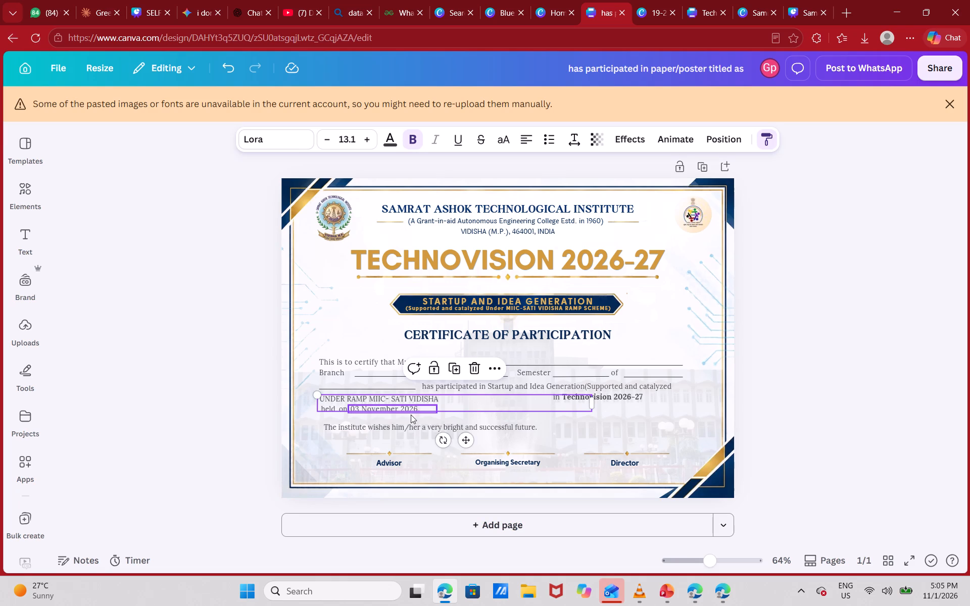
click(409, 412)
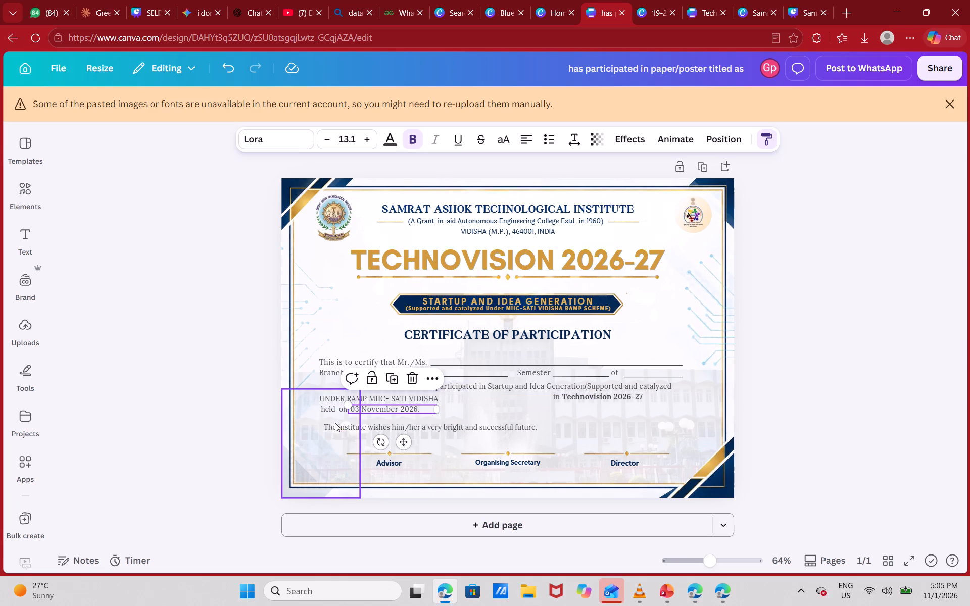
shift+click(335, 411)
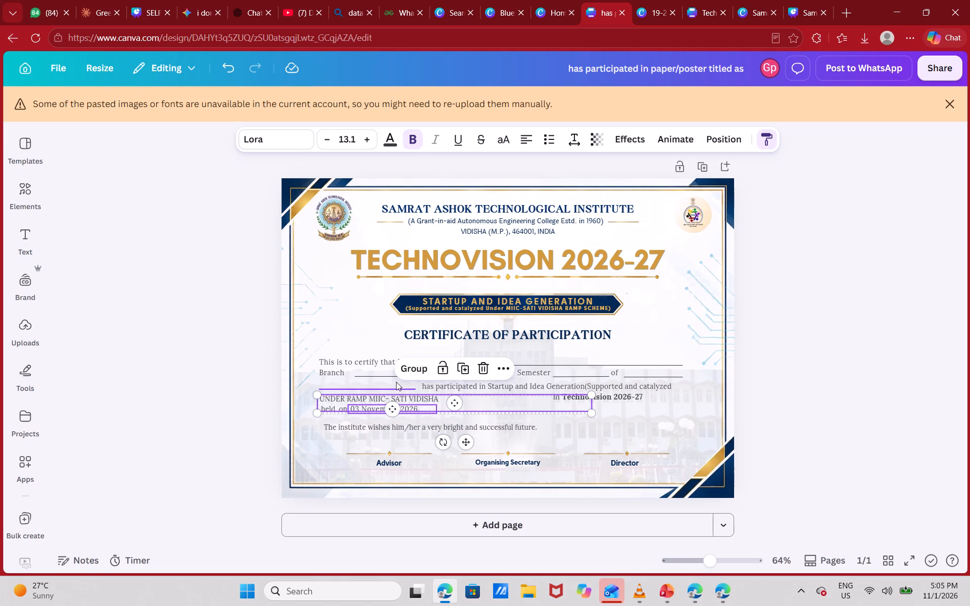
click(235, 400)
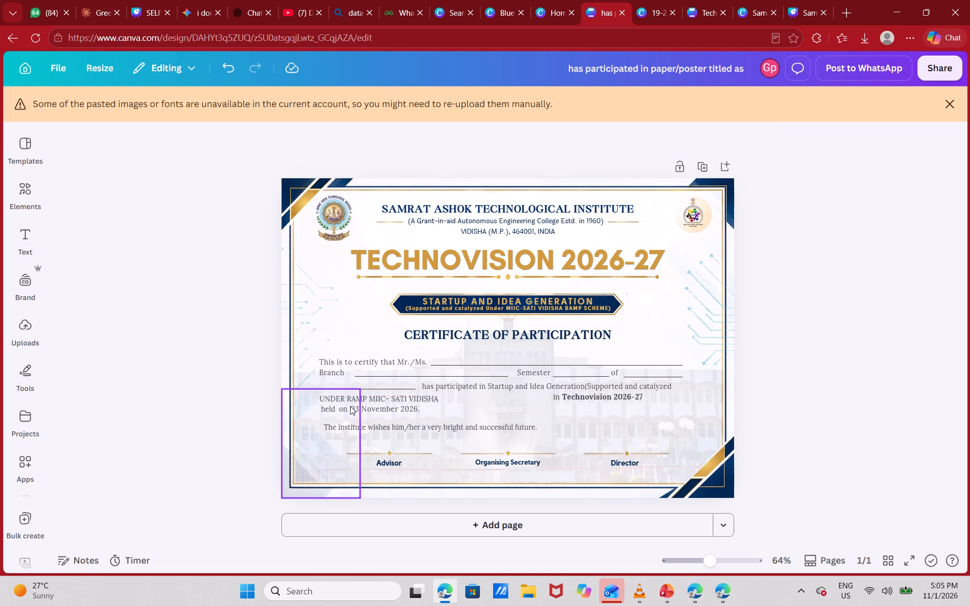
click(408, 411)
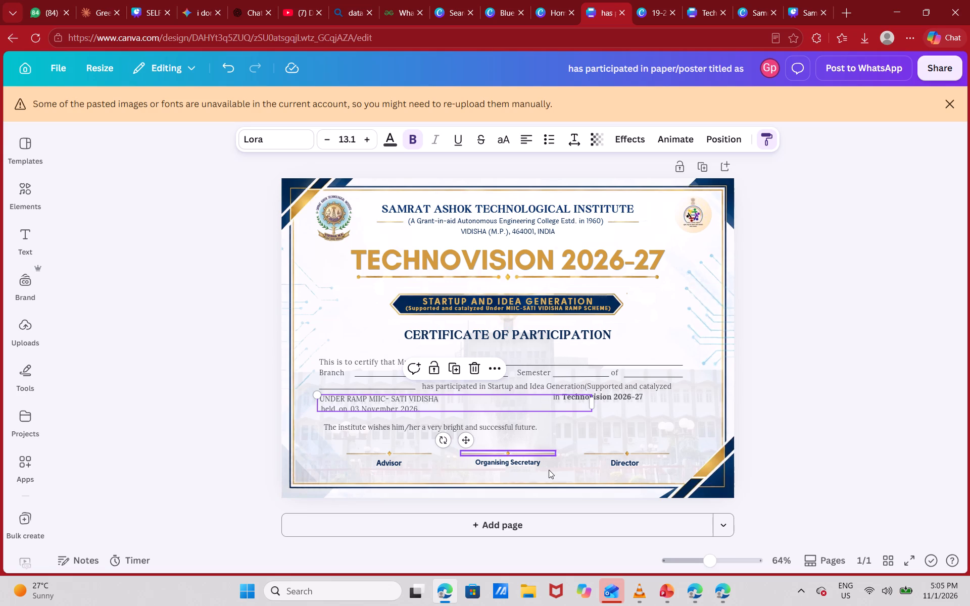
key(Up)
key(Up)
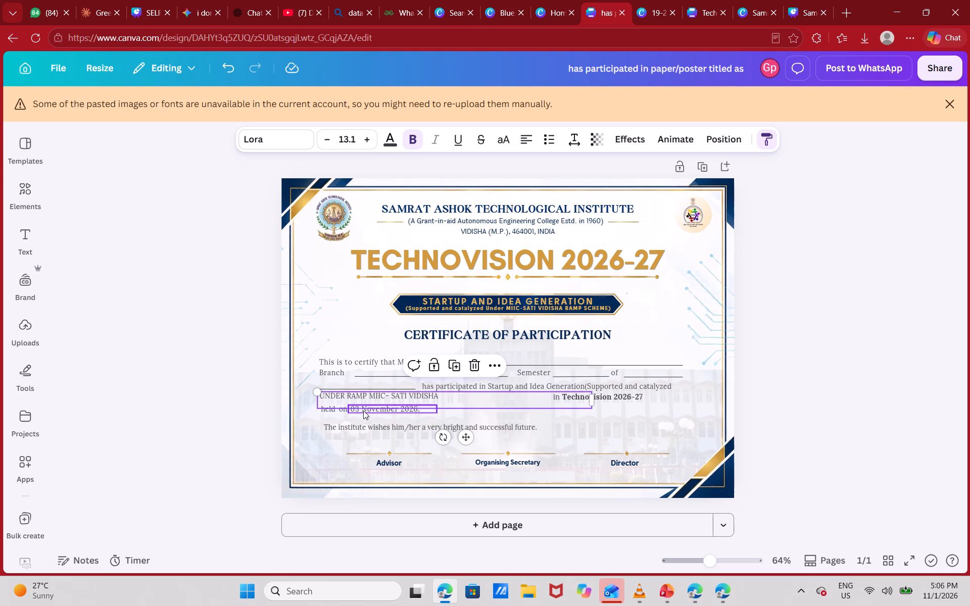
Group "held on" with "03 November 2026." and nudge the grouped date line slightly down.
click(338, 411)
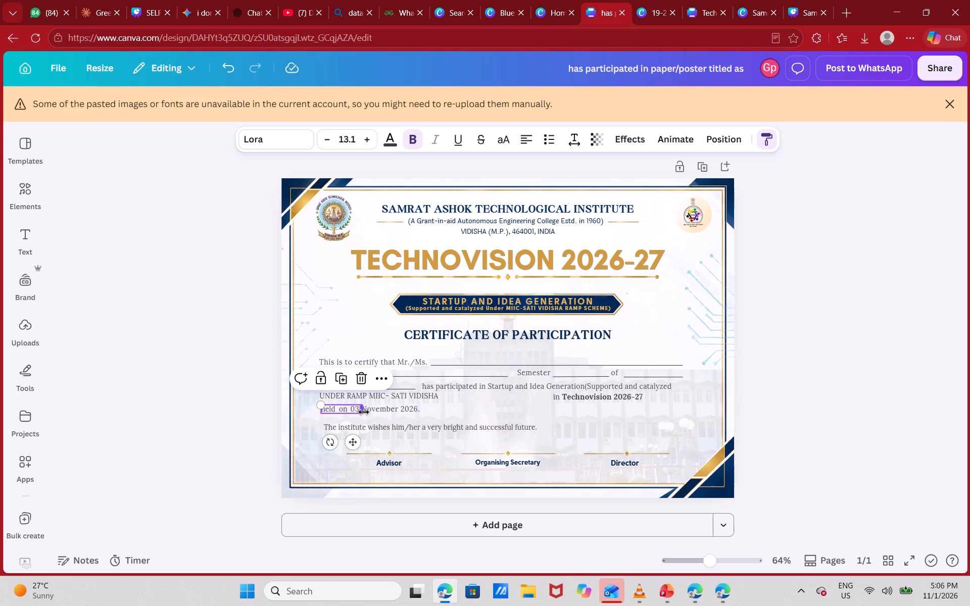
shift+click(379, 411)
shift+click(342, 377)
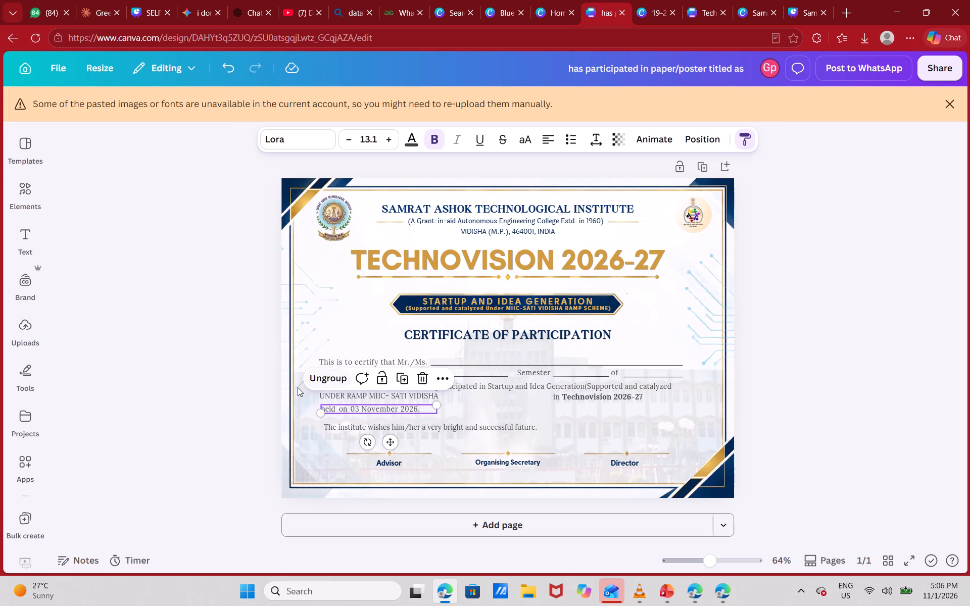
key(Down)
key(Down)
click(867, 386)
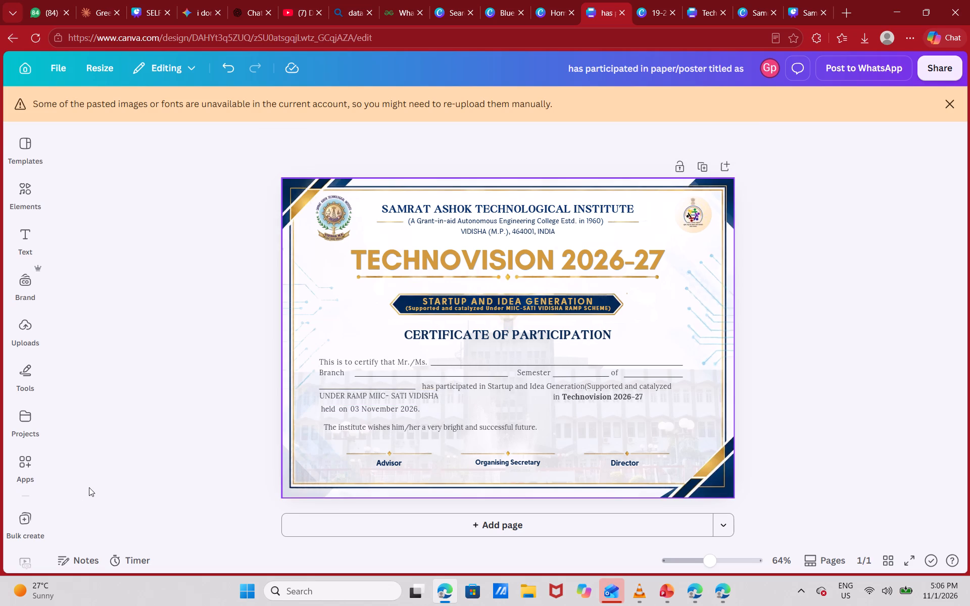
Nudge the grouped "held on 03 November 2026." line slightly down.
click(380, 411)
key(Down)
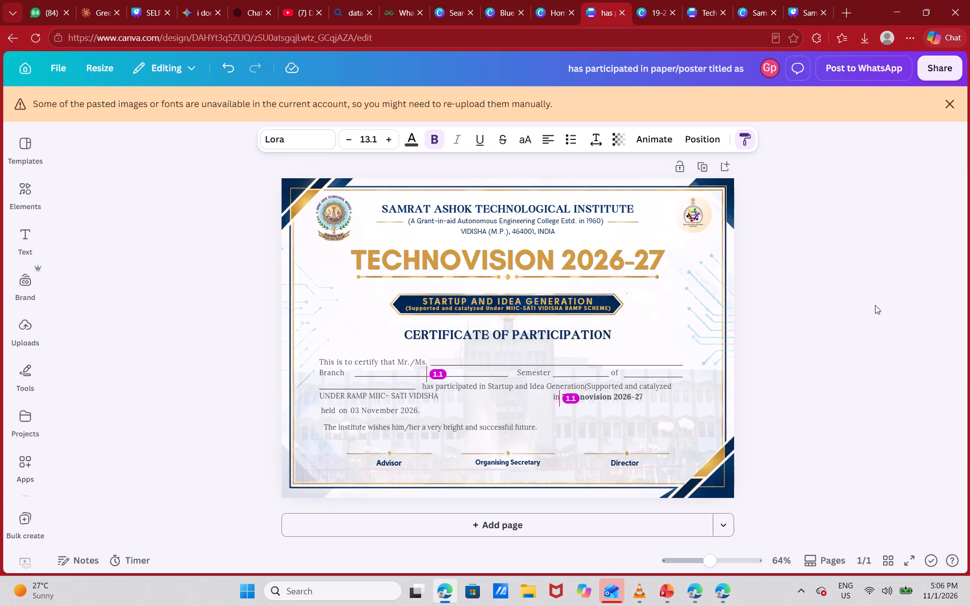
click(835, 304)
Nudge the "UNDER RAMP MIIC- SATI VIDISHA" text slightly down, away from the blank line above it.
click(341, 395)
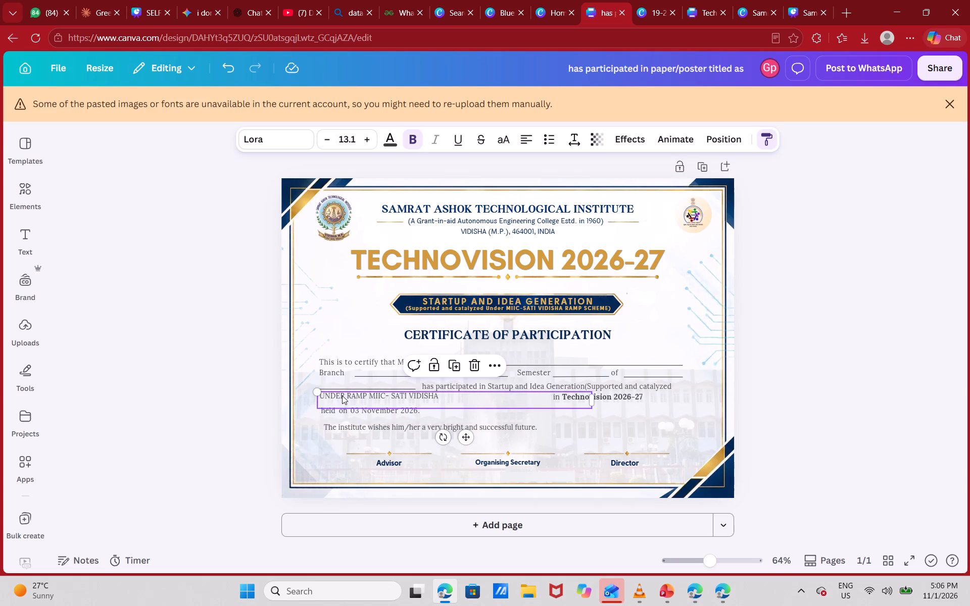
key(Down)
key(Down)
click(727, 348)
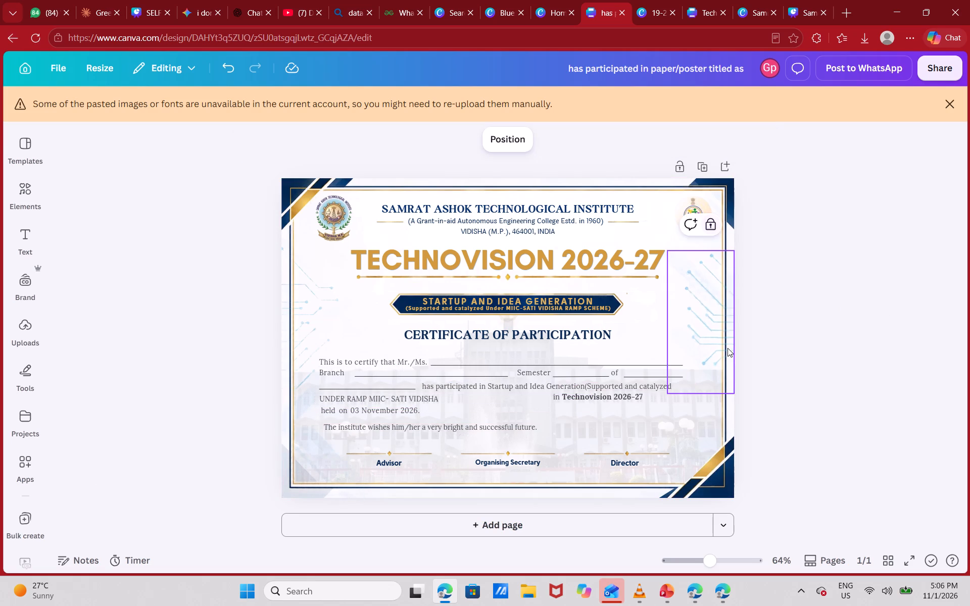
click(779, 333)
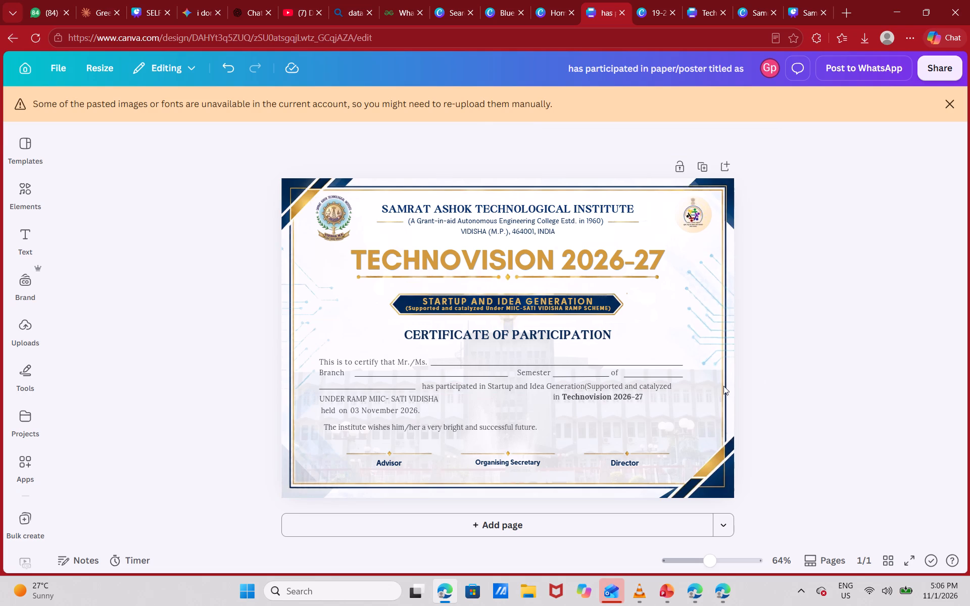
Move "in Technovision 2026-27" left to directly follow "UNDER RAMP MIIC- SATI VIDISHA" and lower it to the same line.
click(616, 397)
key(Left)
key(Left)
key(Left)
key(Left)
key(Left)
key(Left)
key(Left)
key(Left)
key(Left)
key(Left)
key(Left)
key(Left)
key(Left)
key(Left)
key(Left)
key(Left)
key(Left)
key(Left)
key(Left)
key(Left)
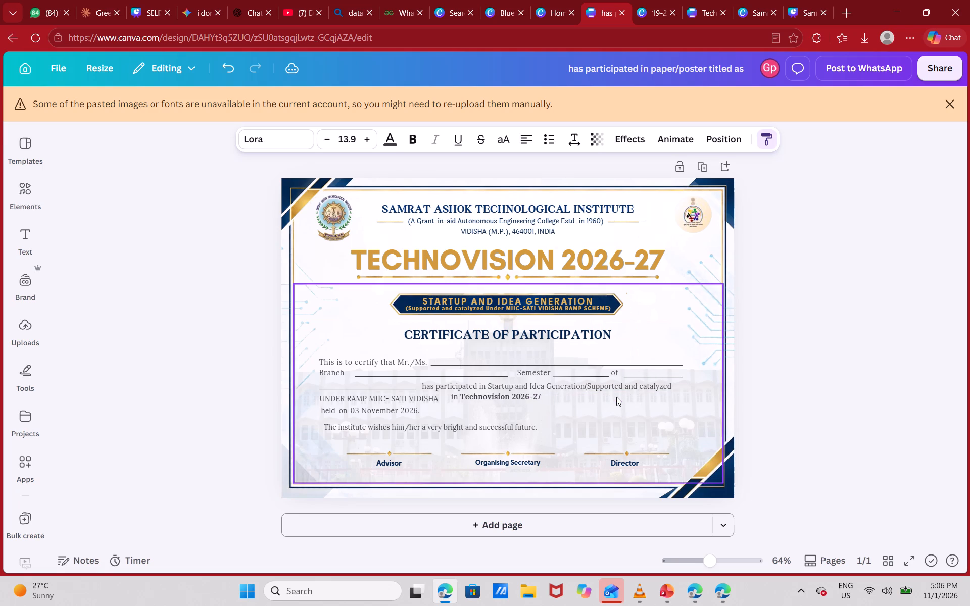
key(Left)
key(Left)
key(Left)
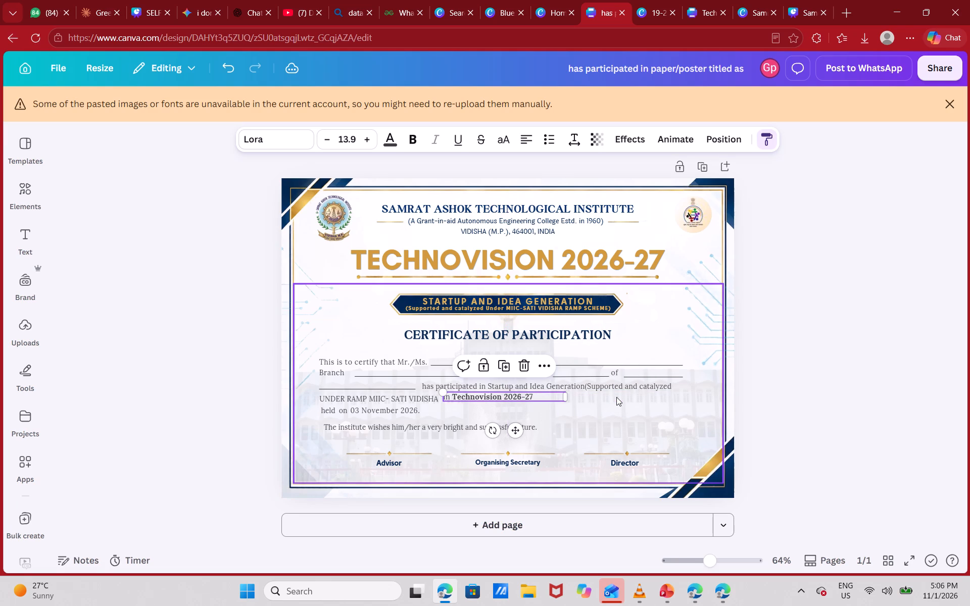
key(Left)
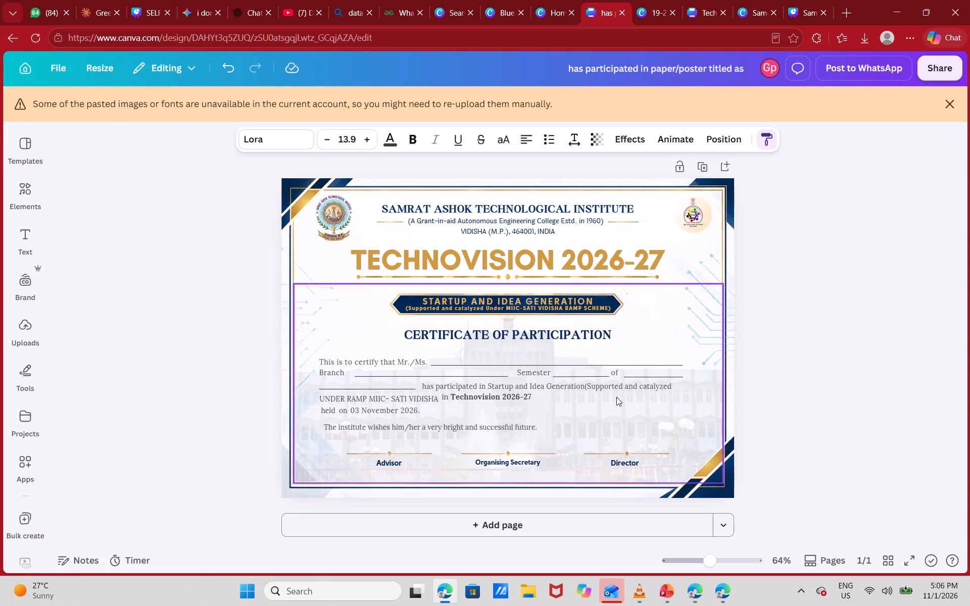
key(Down)
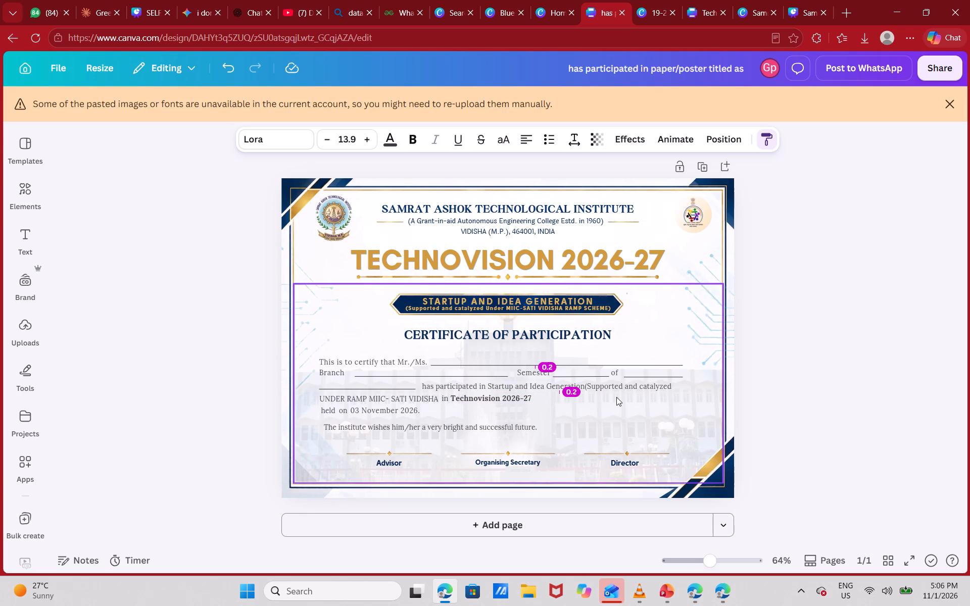
Move the grouped "held on 03 November 2026." text to directly follow "in Technovision 2026-27" on the same line.
click(405, 413)
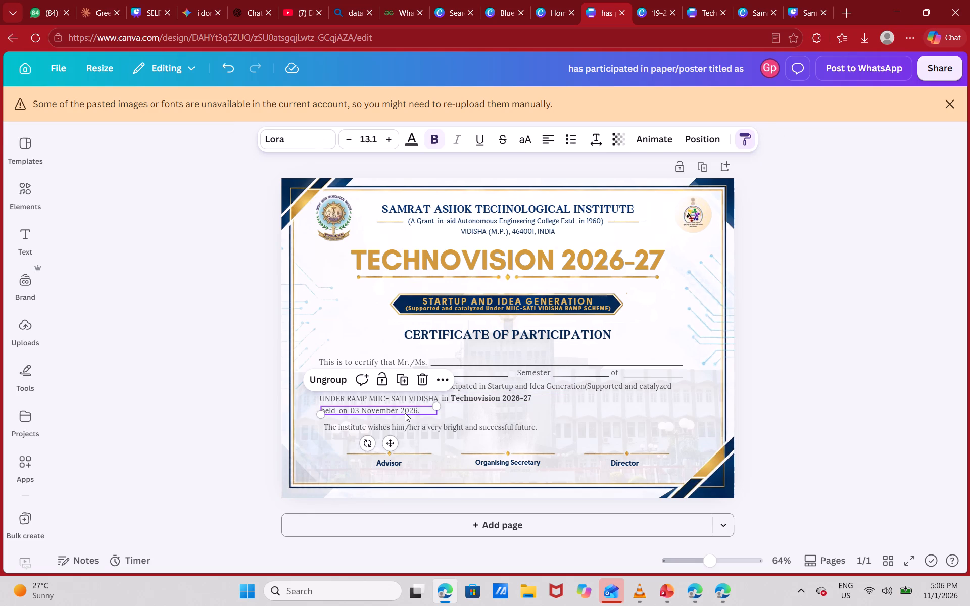
key(Right)
key(Right)
key(Right)
key(Right)
key(Right)
key(Right)
key(Right)
key(Right)
key(Right)
key(Right)
key(Right)
key(Right)
key(Right)
key(Right)
key(Right)
key(Right)
key(Right)
key(Right)
key(Right)
key(Right)
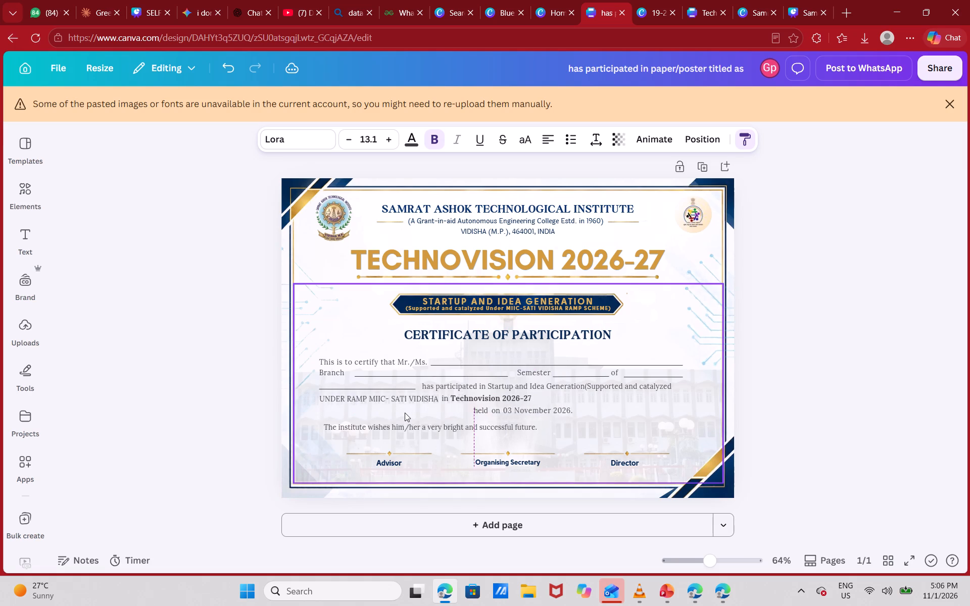
key(Right)
key(Right)
key(Right)
key(Right)
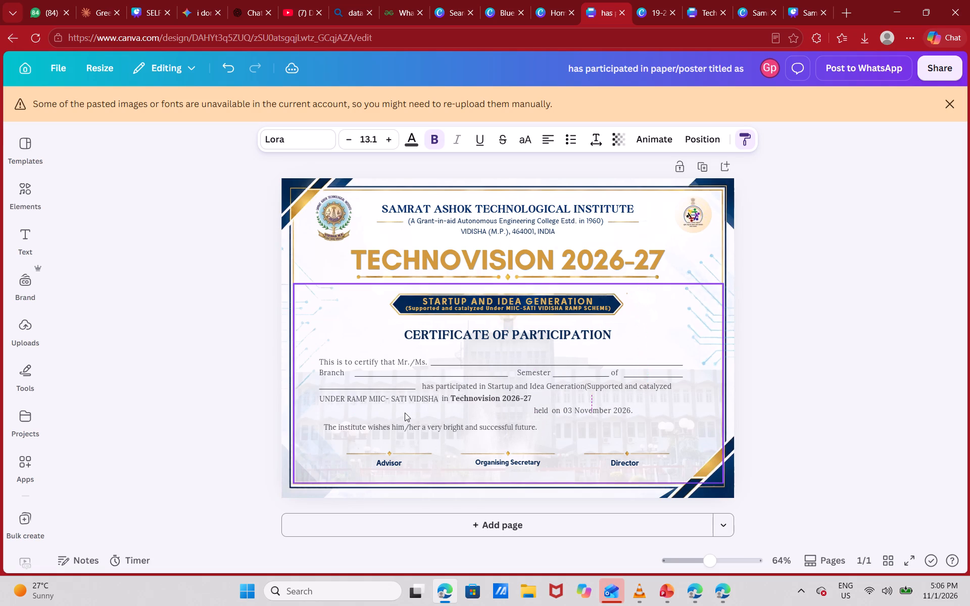
key(Right)
key(Up)
key(Up)
key(Up)
key(Up)
key(Up)
key(Up)
key(Up)
key(Up)
key(Up)
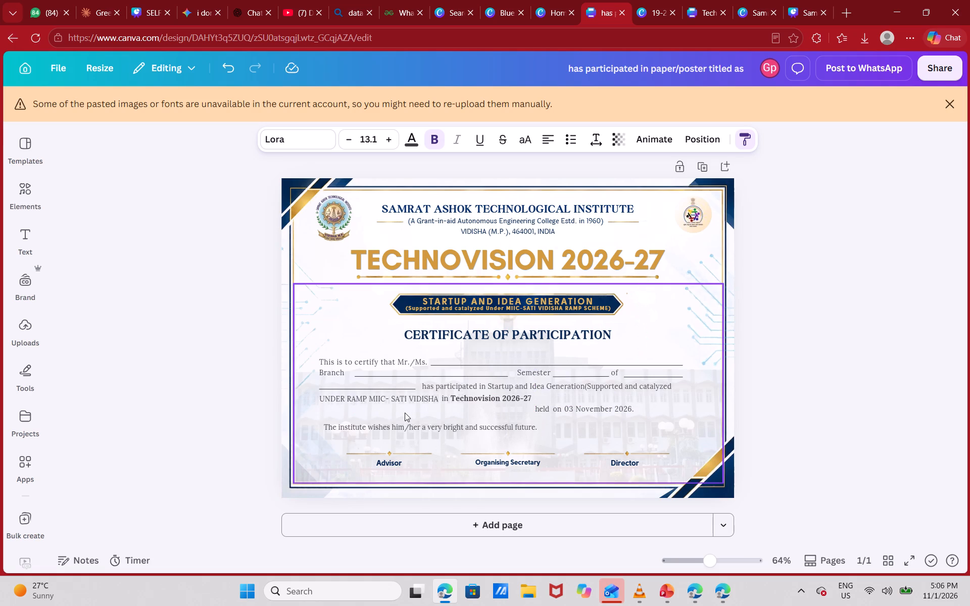
key(Down)
key(Down)
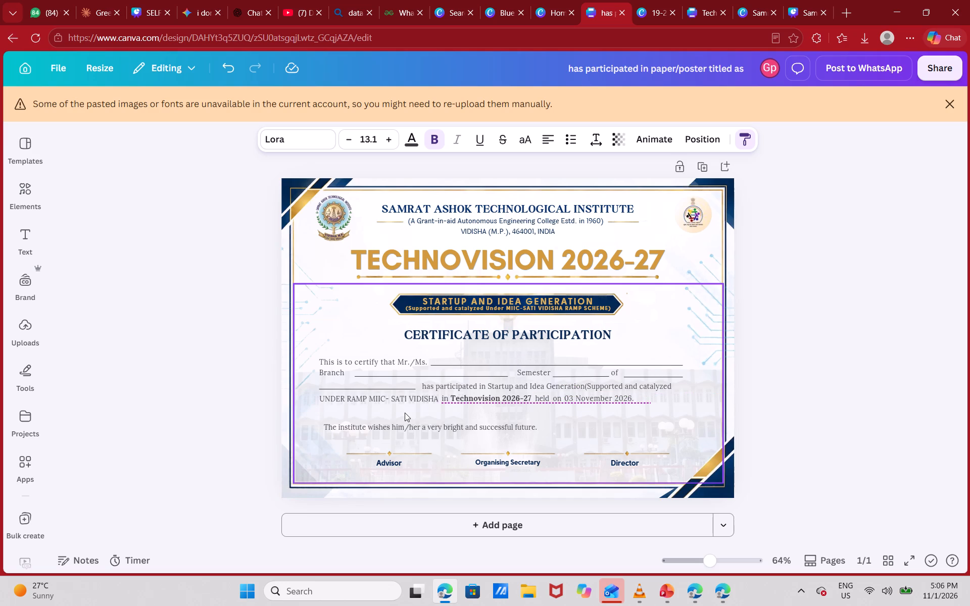
click(943, 341)
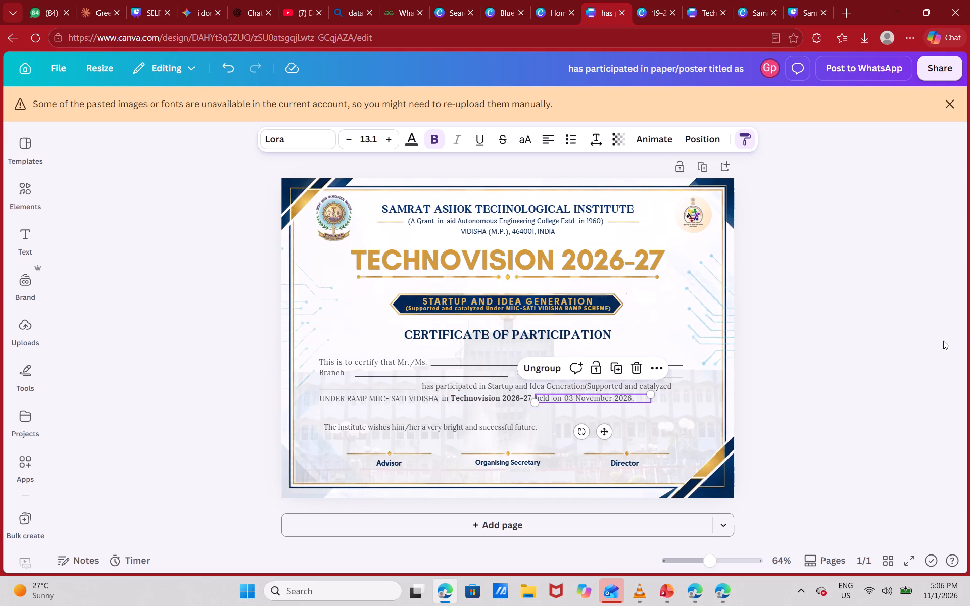
Group "UNDER RAMP MIIC- SATI VIDISHA" with "held on 03 November 2026." and nudge the group slightly down.
click(403, 401)
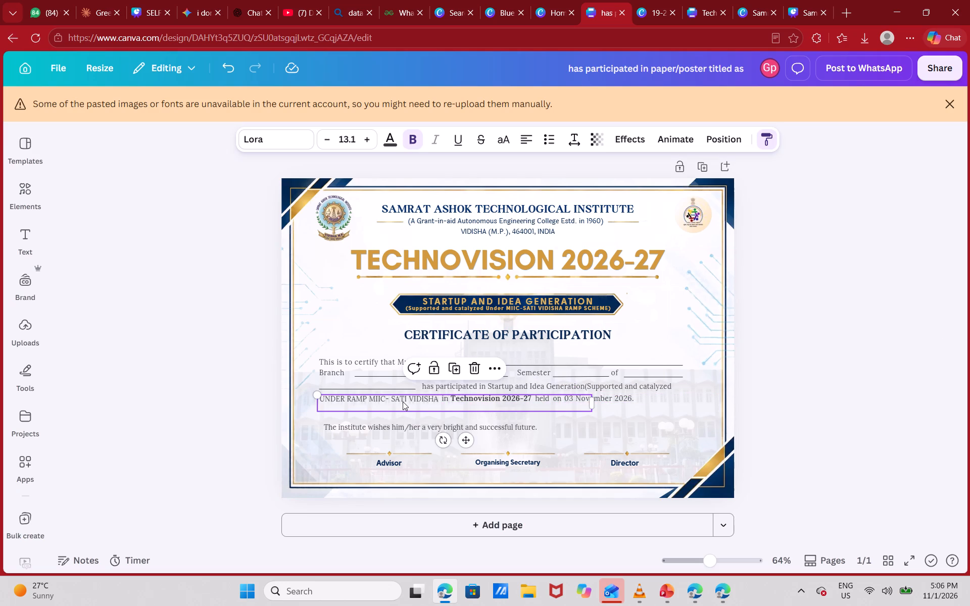
shift+click(632, 399)
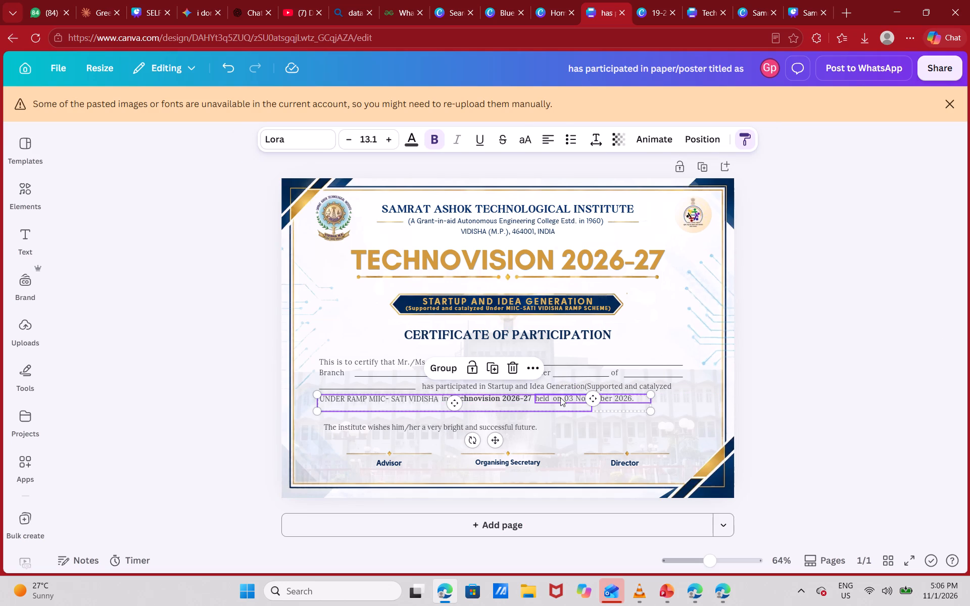
shift+click(453, 368)
click(954, 338)
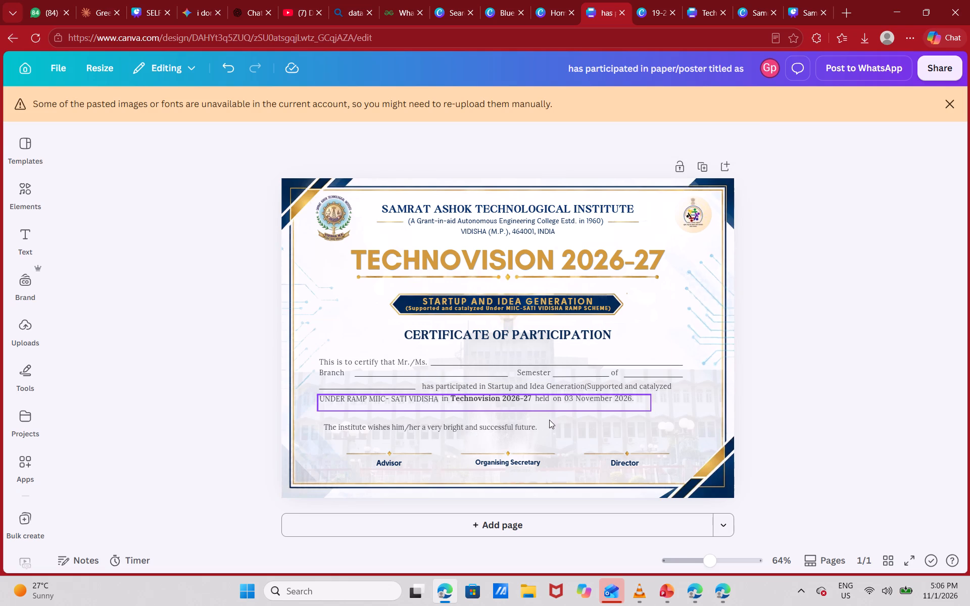
click(550, 407)
key(Down)
key(Down)
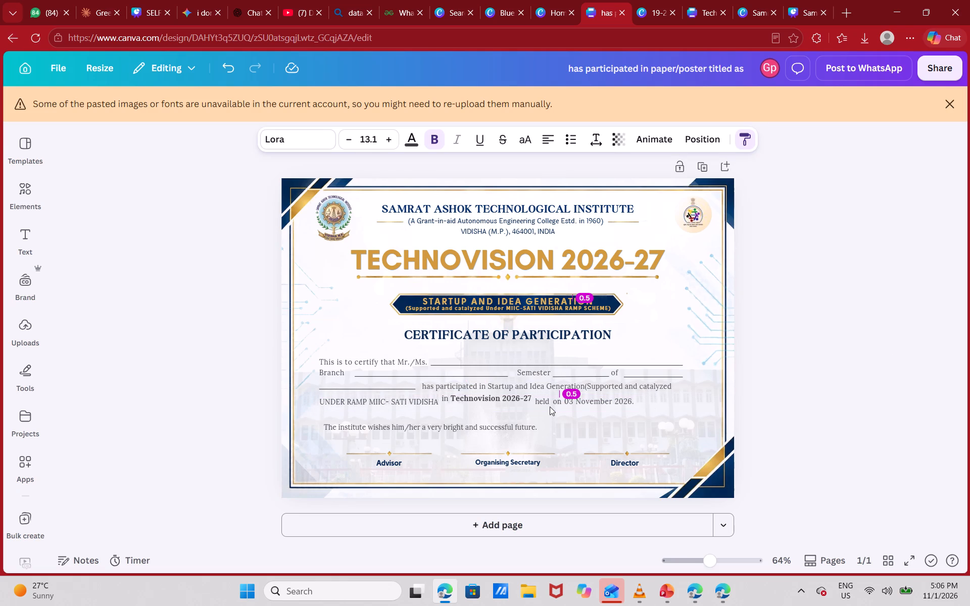
click(838, 301)
Move "The institute wishes him/her a very bright and successful future." slightly up and left, aligning it with the body text's left edge.
click(336, 424)
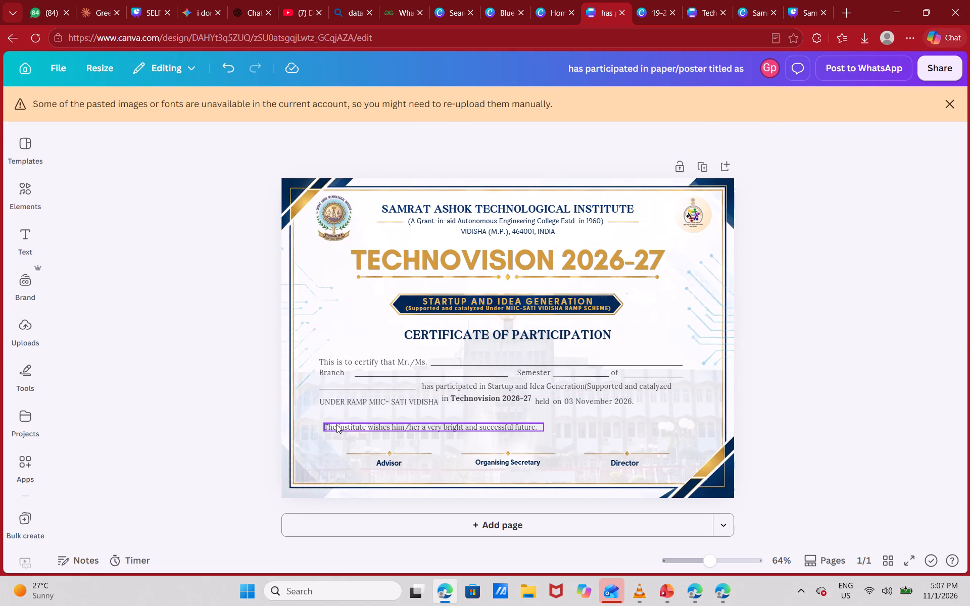
key(Up)
key(Up)
key(Up)
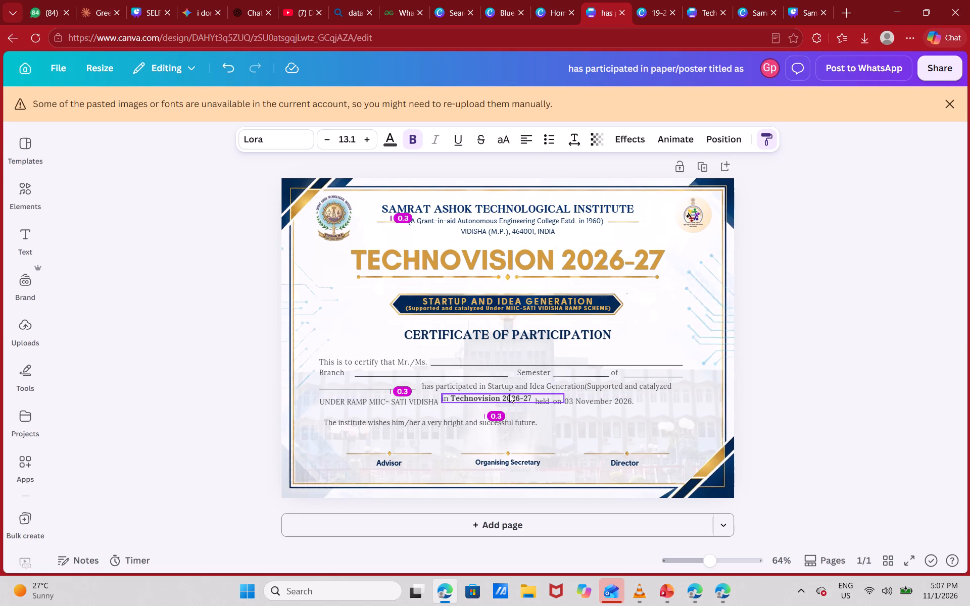
key(Left)
key(Left)
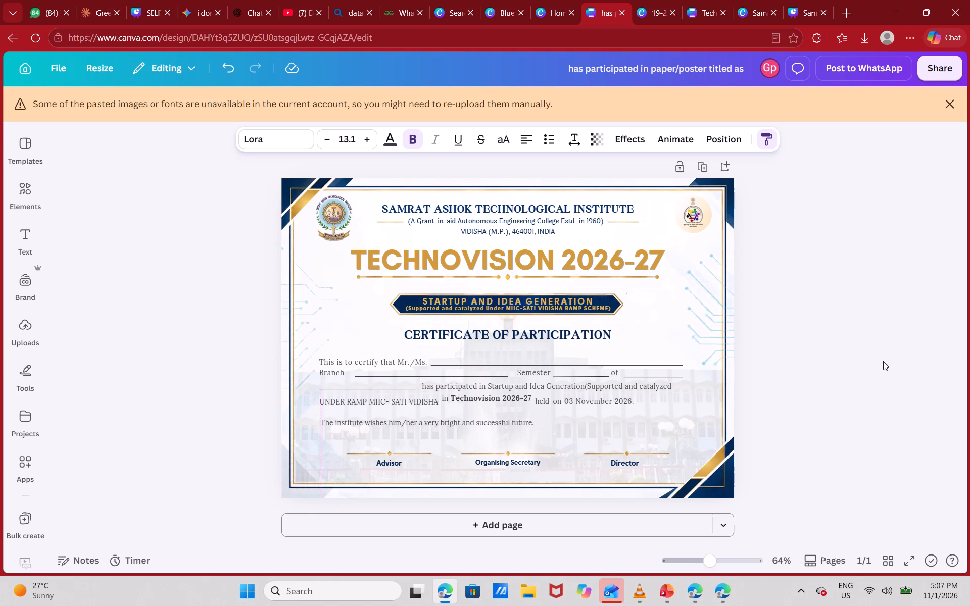
key(Left)
click(916, 344)
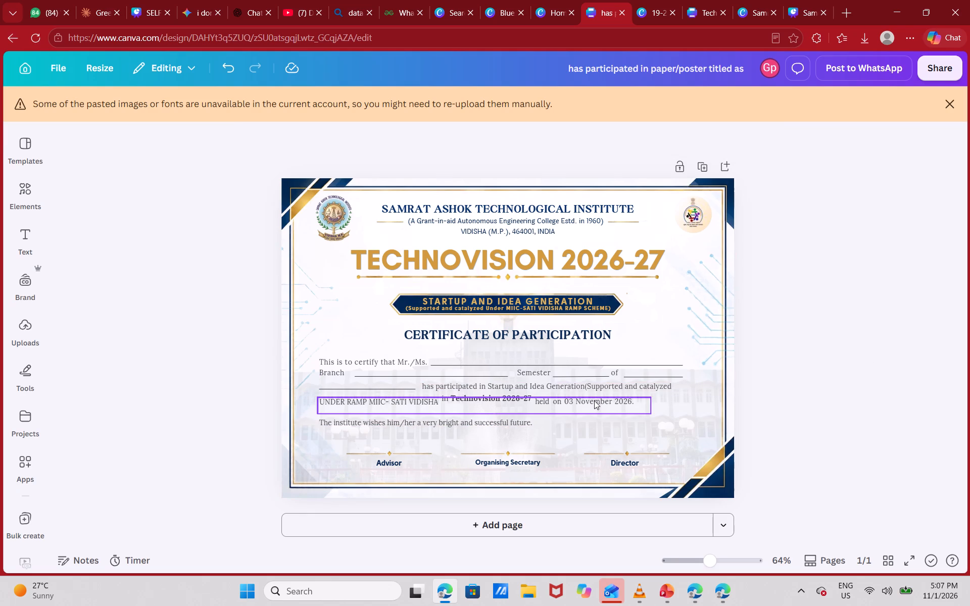
click(830, 268)
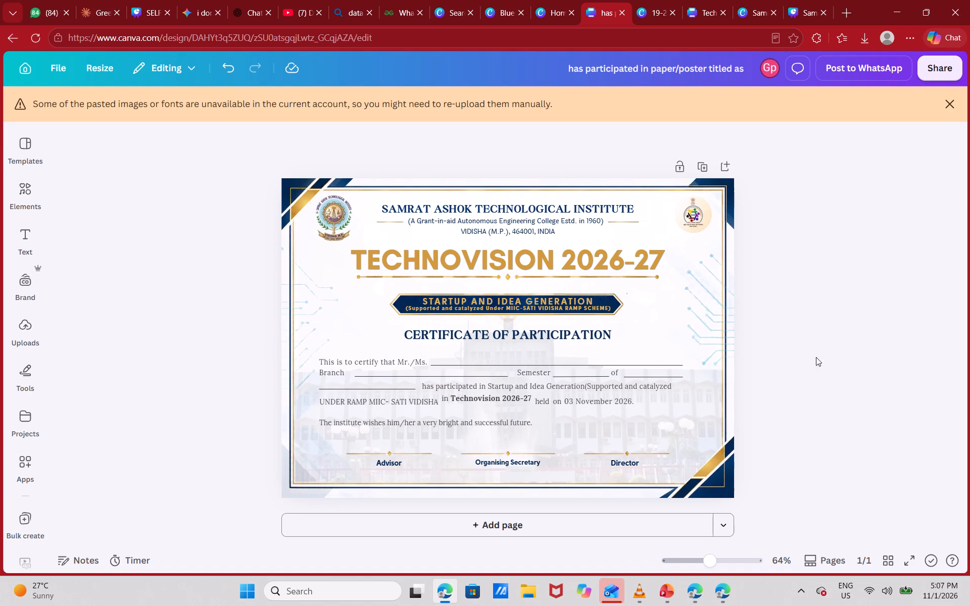
Ungroup the combined "UNDER RAMP MIIC- SATI VIDISHA" and date line.
click(429, 411)
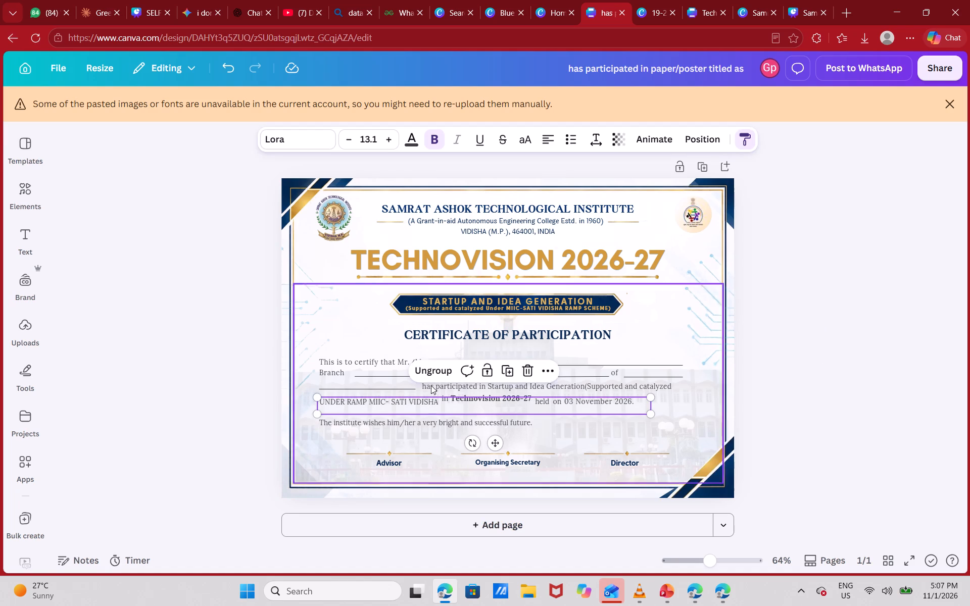
click(431, 372)
Nudge "in Technovision 2026-27" down to sit level with "UNDER RAMP MIIC- SATI VIDISHA" and the date text.
click(467, 395)
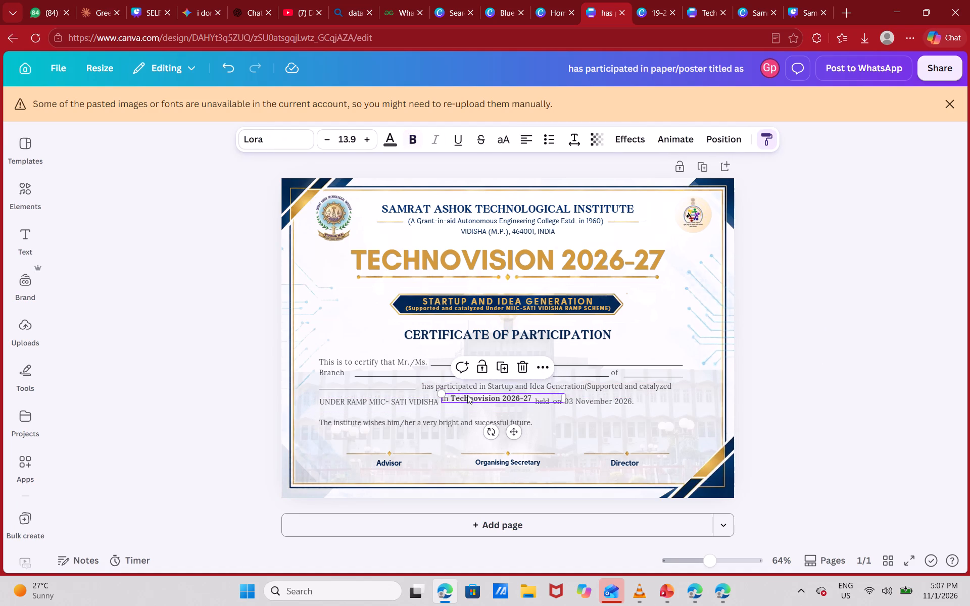
key(Down)
key(Down)
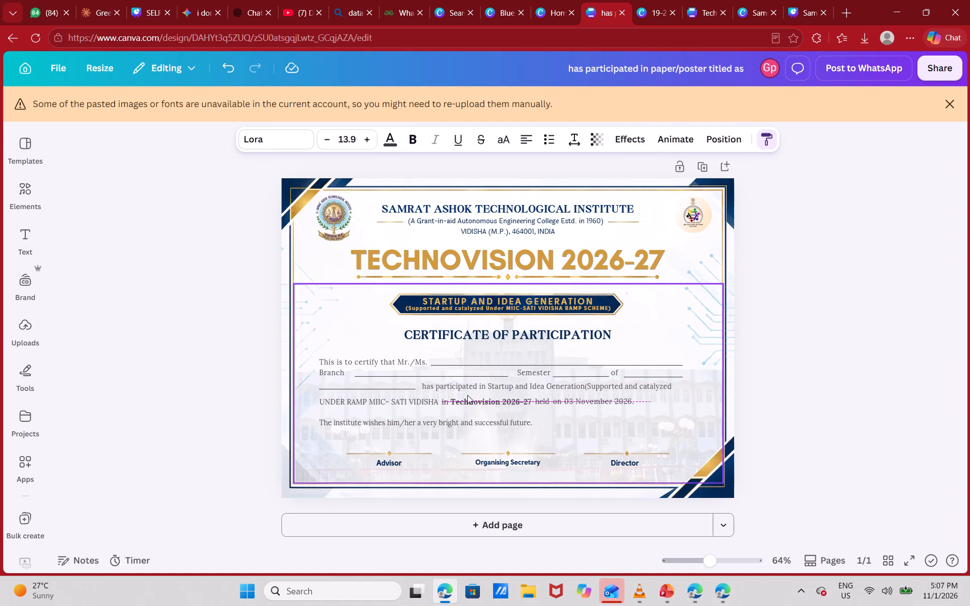
key(Down)
key(Up)
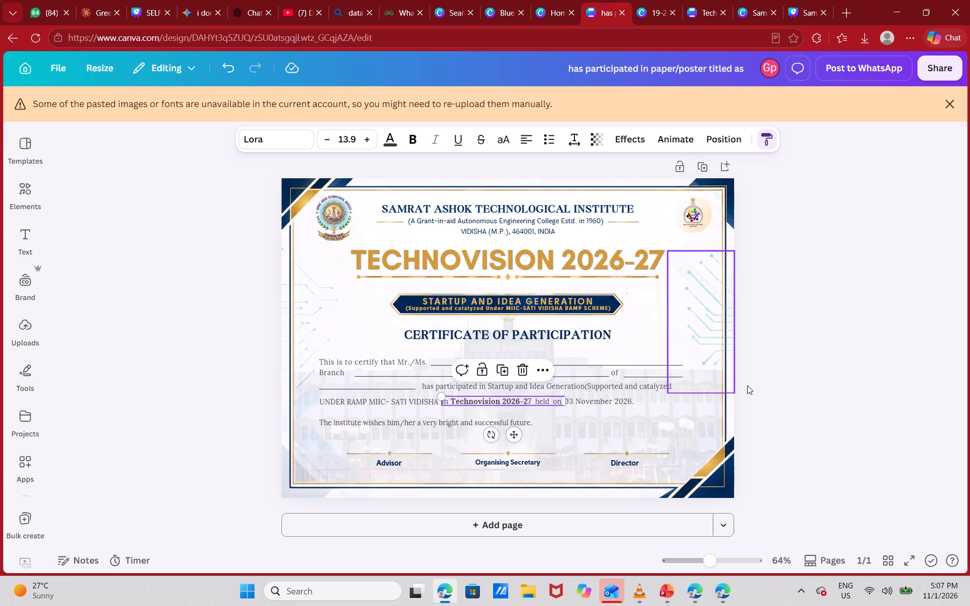
click(810, 380)
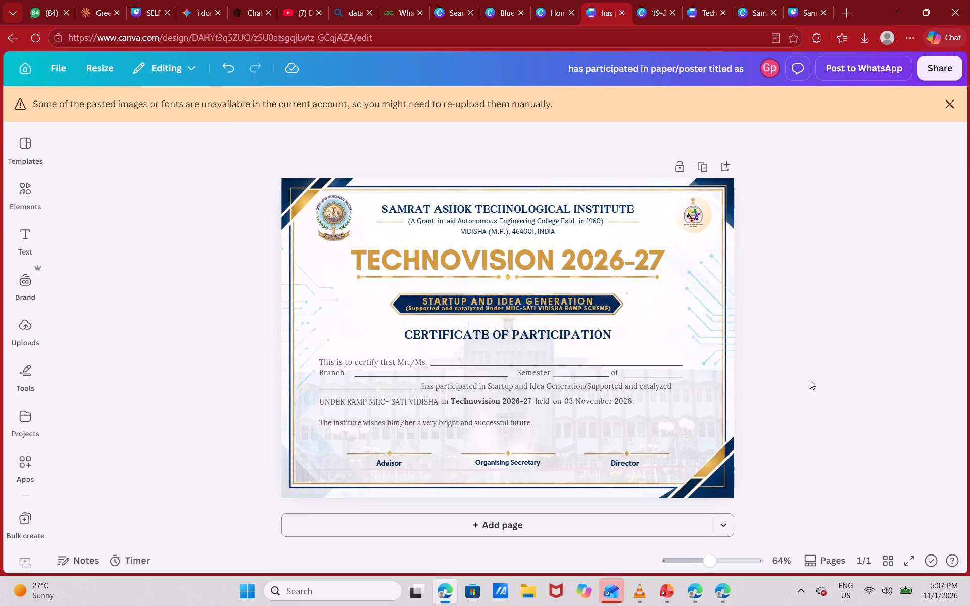
Add a closing parenthesis after "UNDER RAMP MIIC- SATI VIDISHA" in the certificate's body text.
double_click(440, 403)
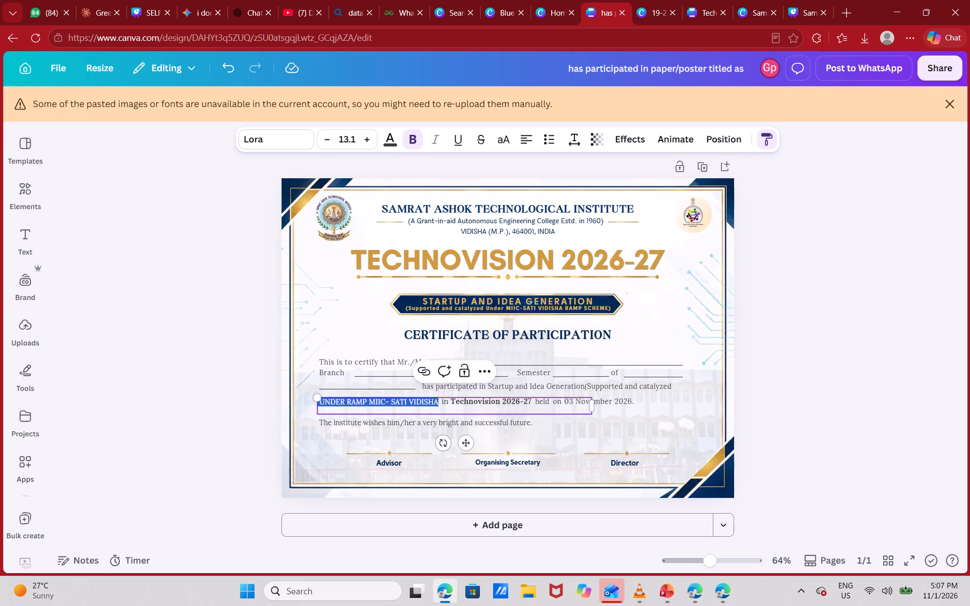
click(440, 403)
key(shift+parenright)
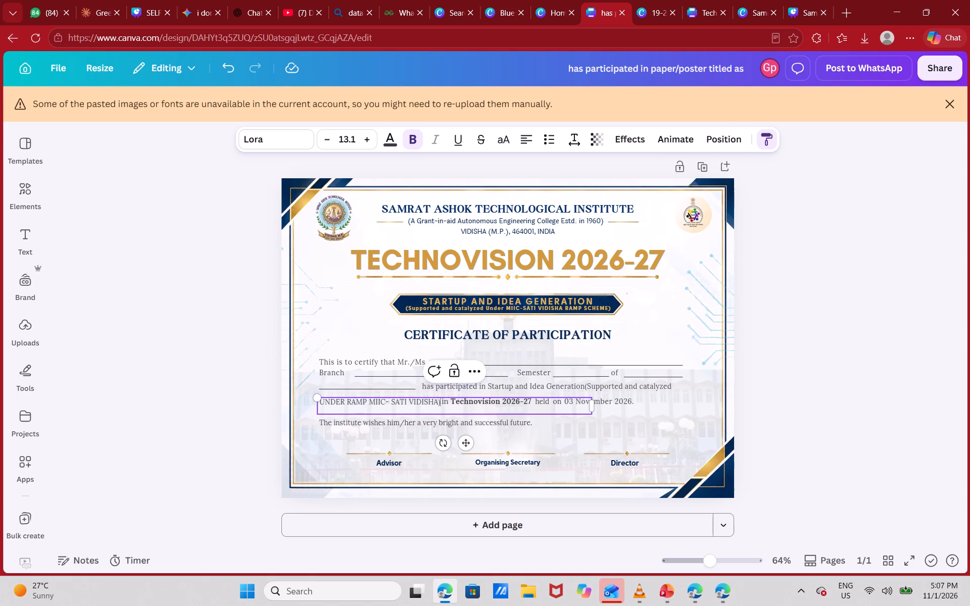
click(778, 334)
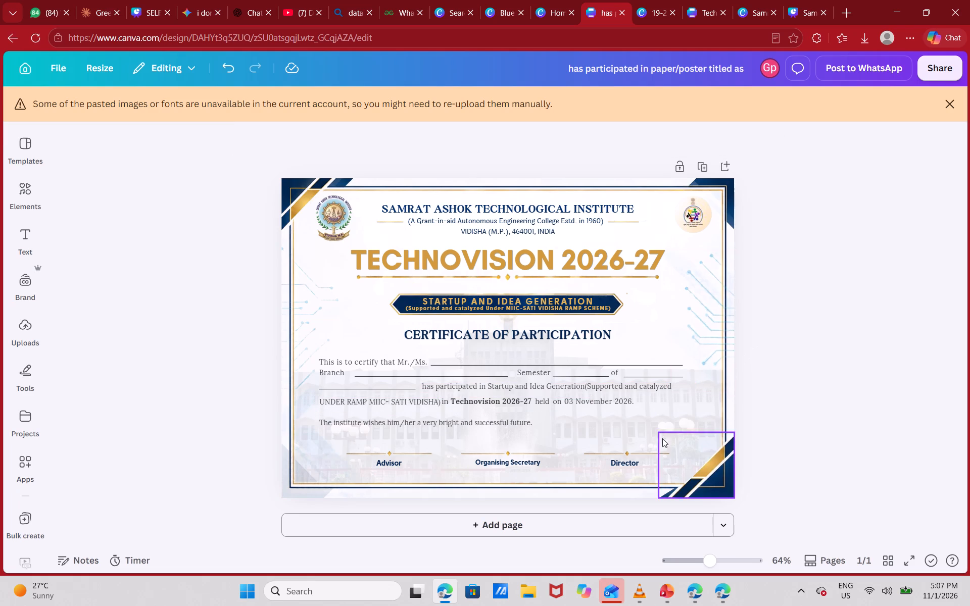